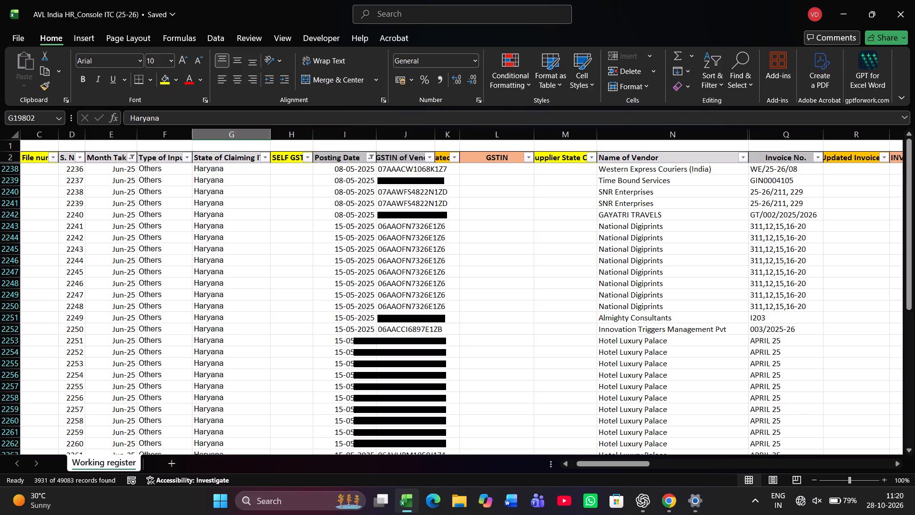
Open the filter options of the Posting Date column in the Working register sheet.
click(369, 158)
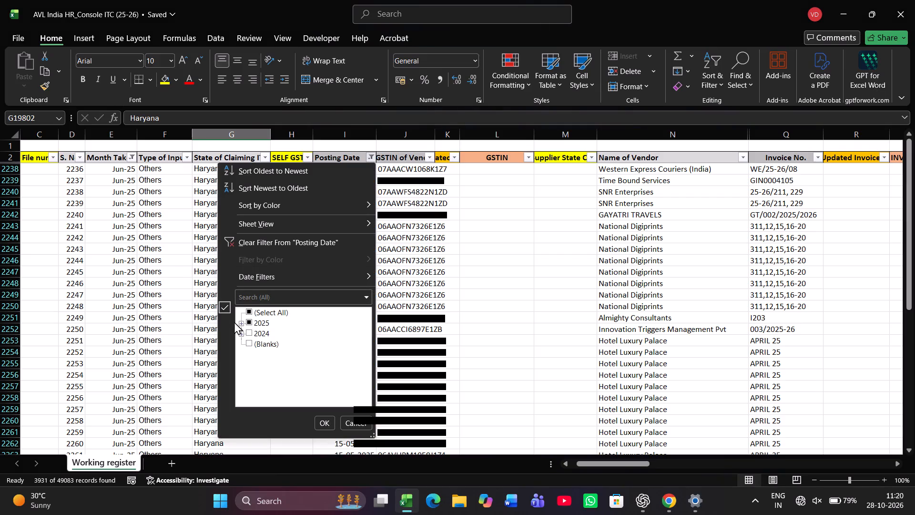
Filter the Posting Date column to show only 23 May 2025, excluding all other May dates.
click(243, 323)
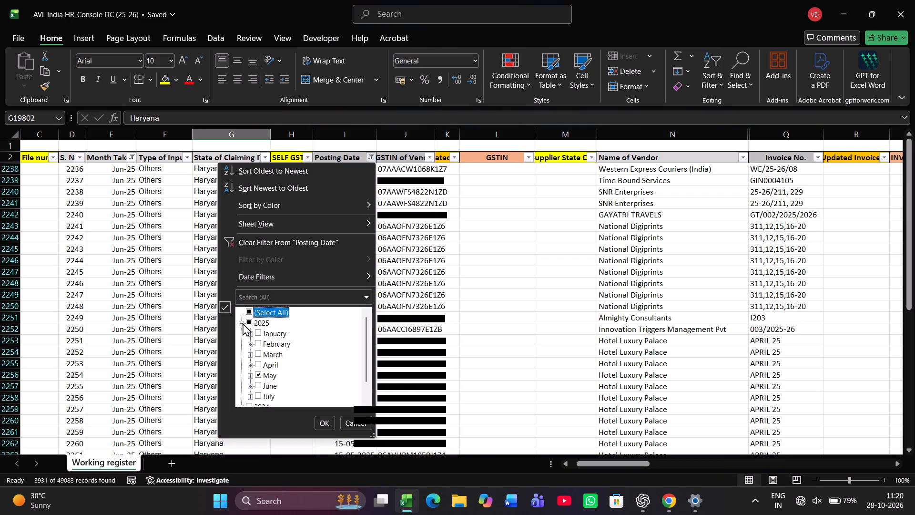
scroll(282, 371, down, 1)
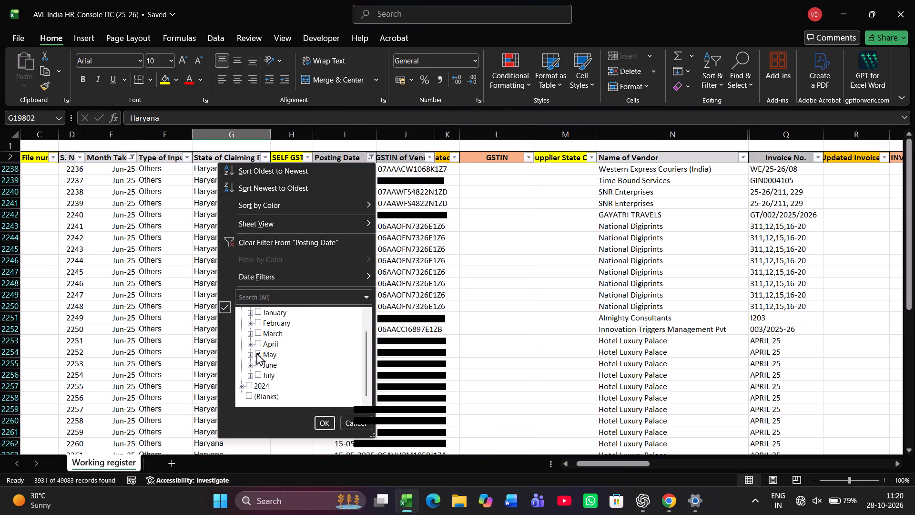
click(248, 353)
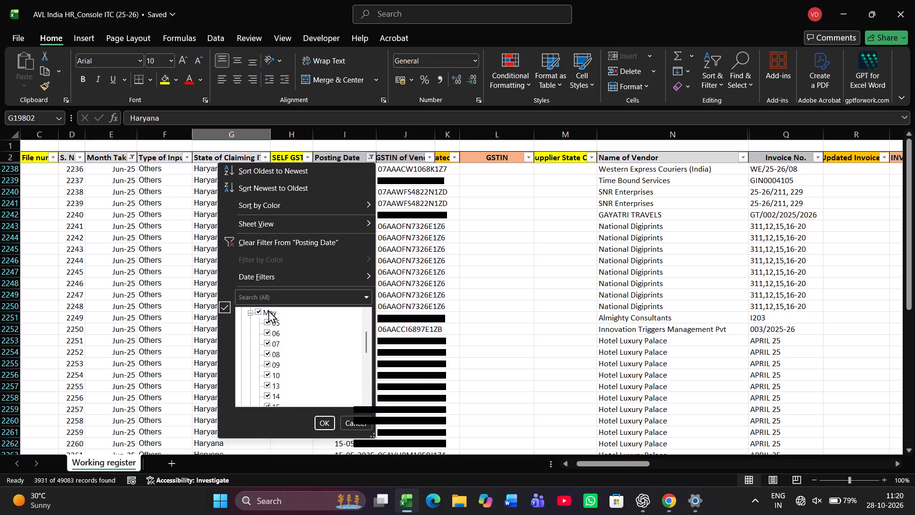
click(268, 311)
scroll(278, 369, down, 1)
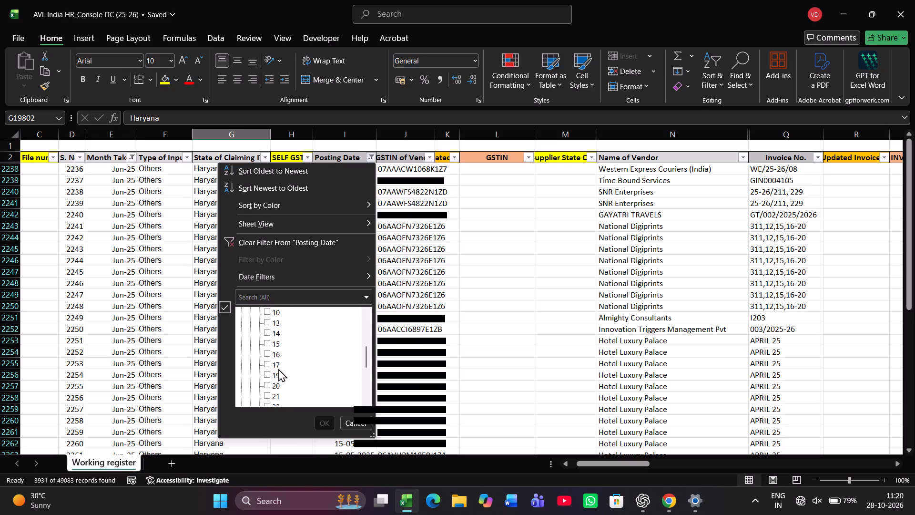
scroll(278, 369, down, 1)
click(267, 386)
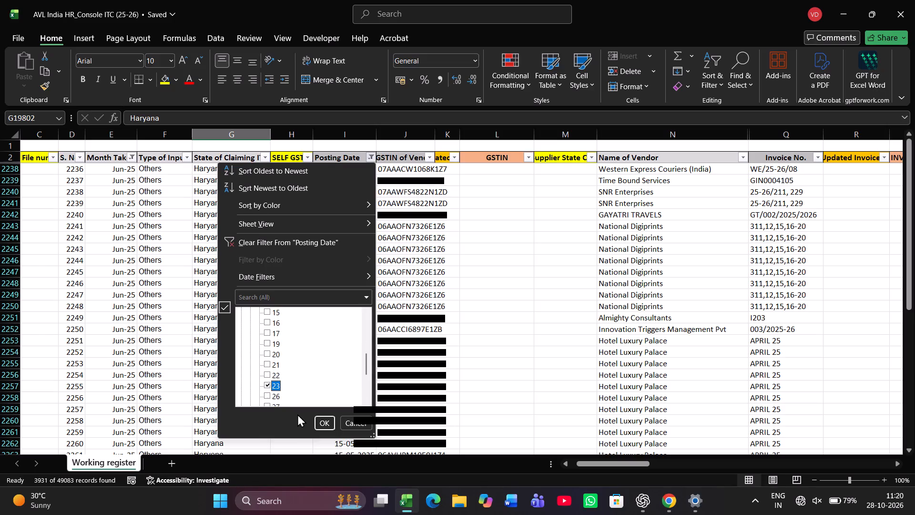
click(326, 422)
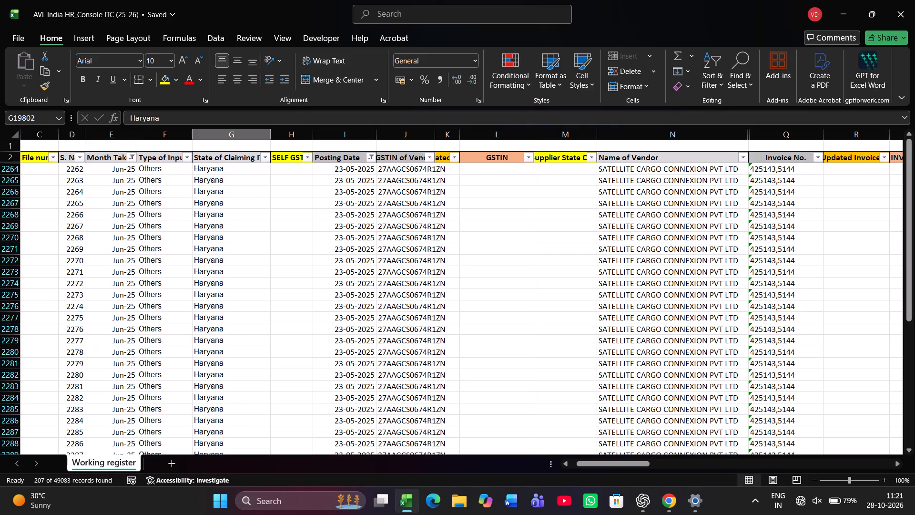
Look through the filtered rows for 23-05-2025 down to the last ones and back to the first, examining vendors and invoice numbers.
scroll(326, 422, down, 6)
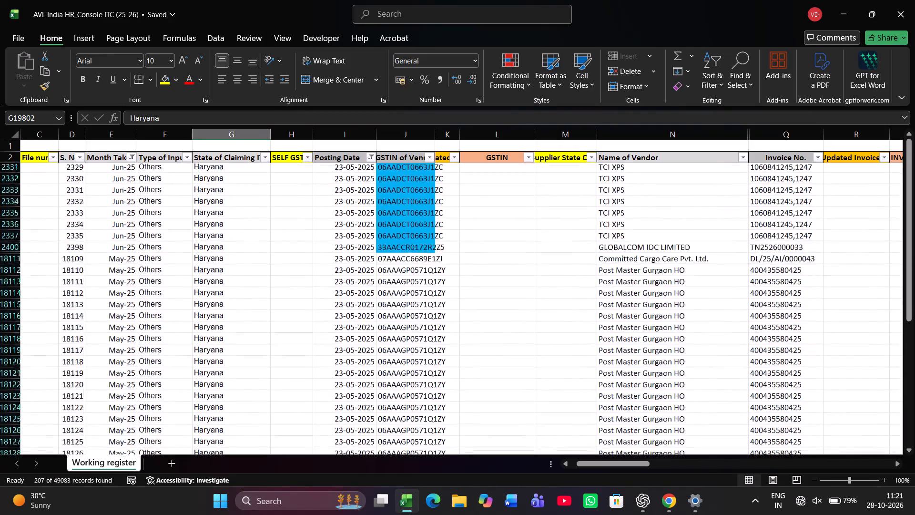
scroll(326, 422, down, 6)
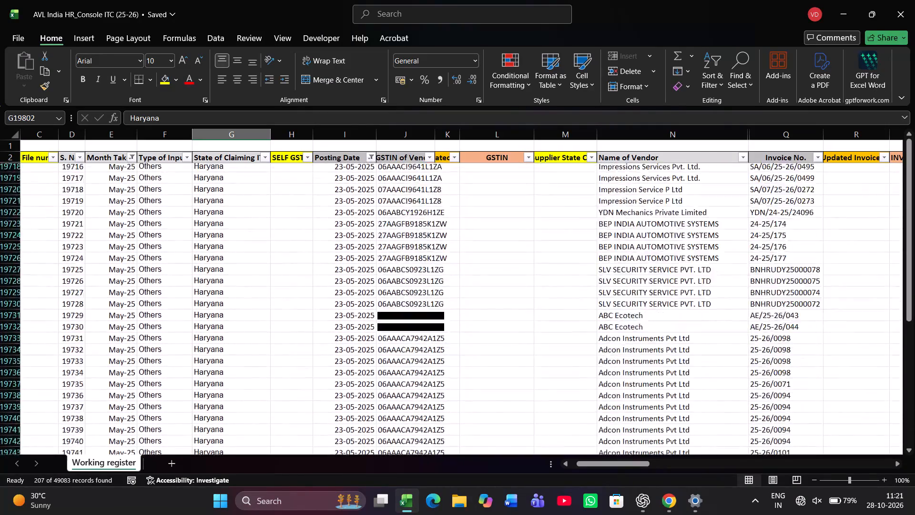
scroll(326, 422, down, 3)
scroll(326, 422, up, 9)
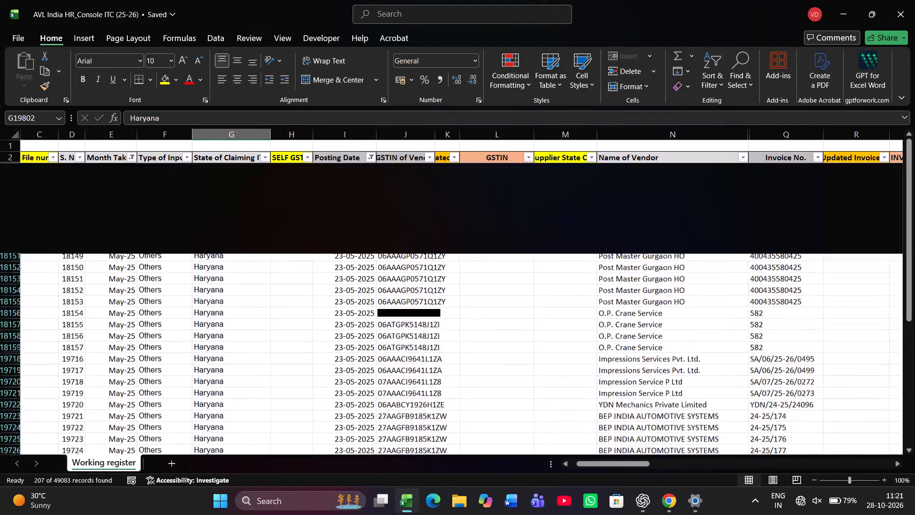
scroll(326, 422, up, 11)
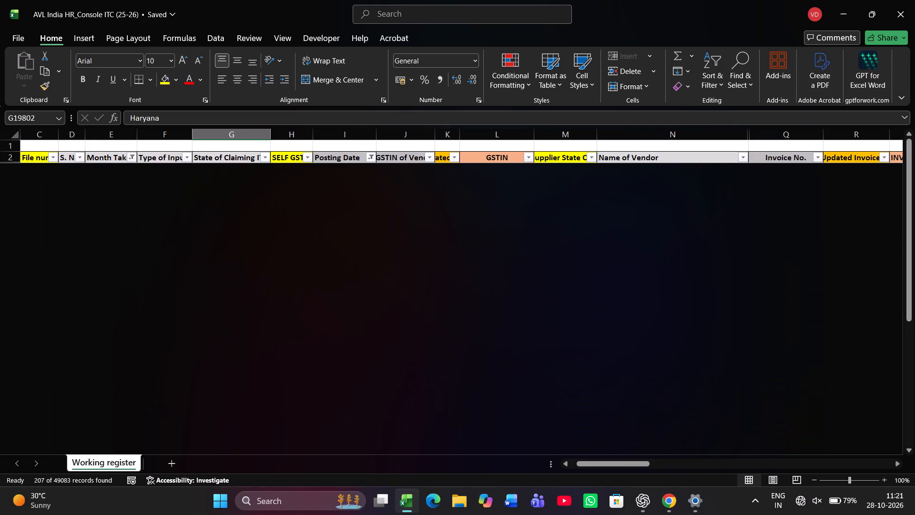
scroll(476, 339, up, 2)
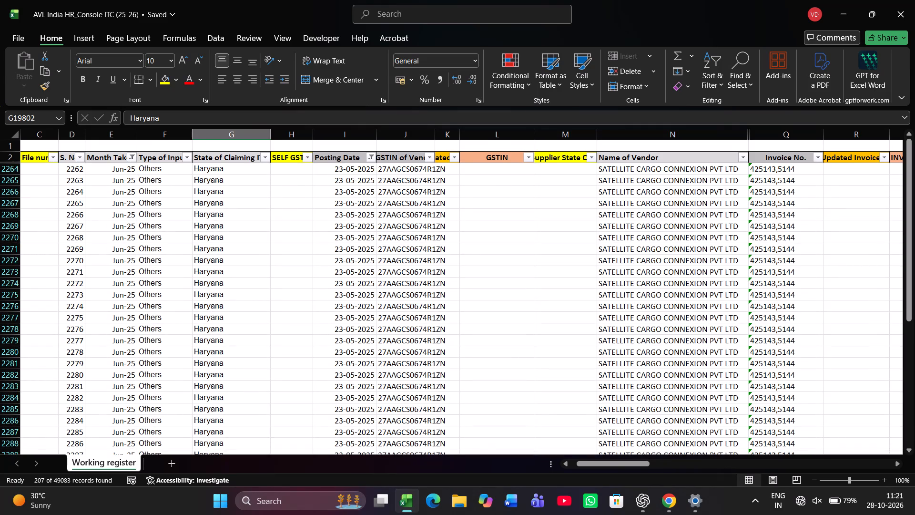
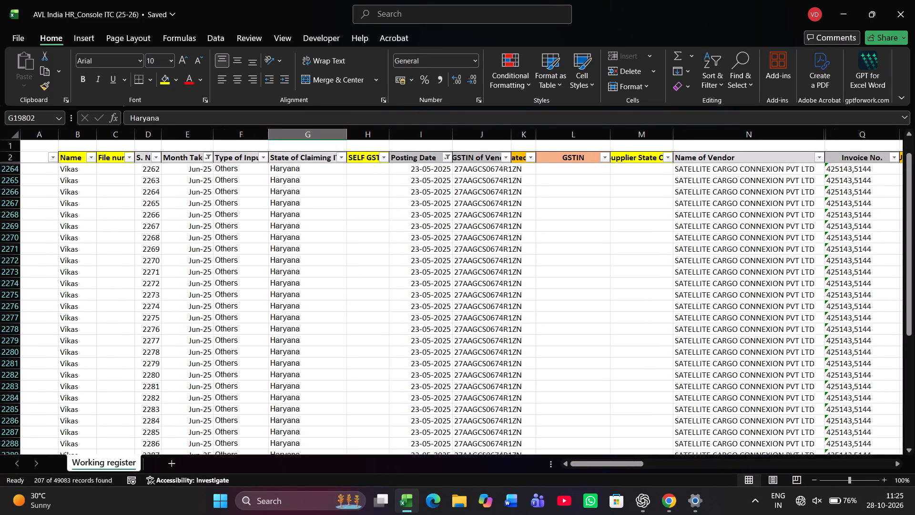
Examine the filtered 23-05-2025 entries across the invoice value, taxable value, IGST, total tax, available ITC, MIRO and goods/services description columns.
scroll(403, 261, left, 2)
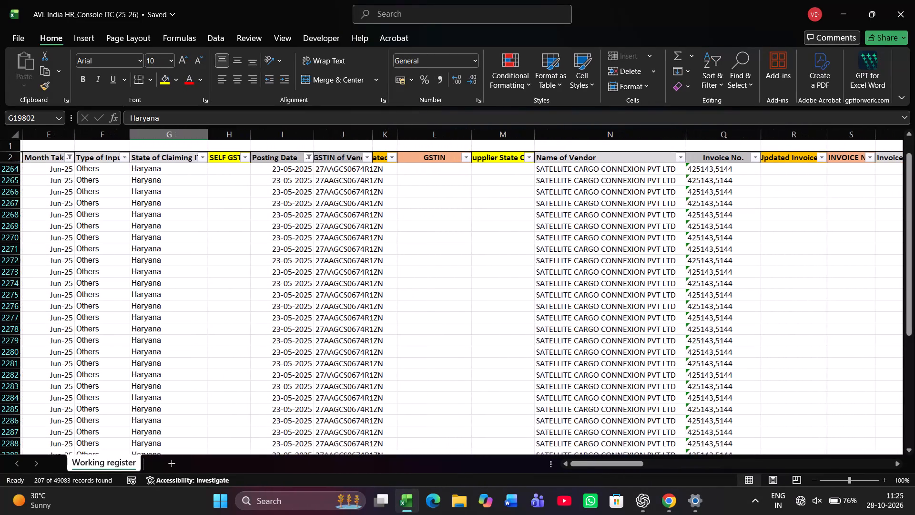
scroll(403, 261, left, 4)
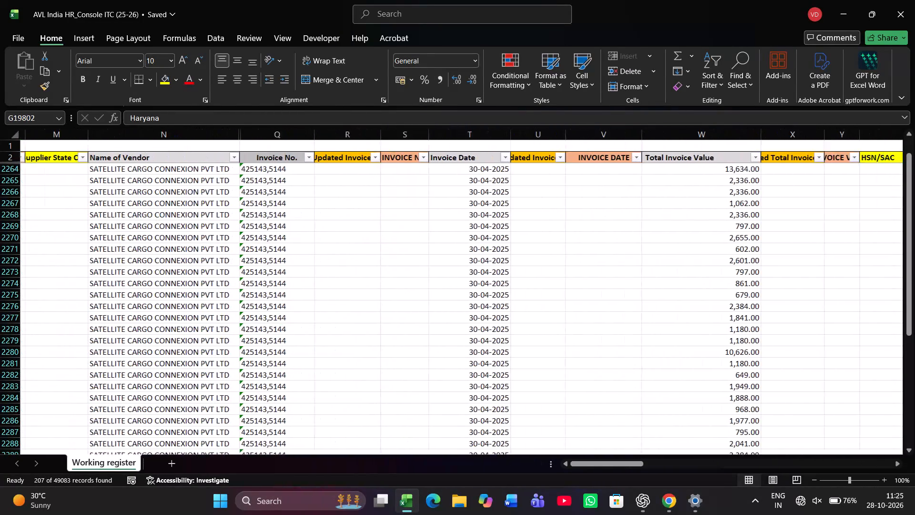
scroll(403, 261, left, 3)
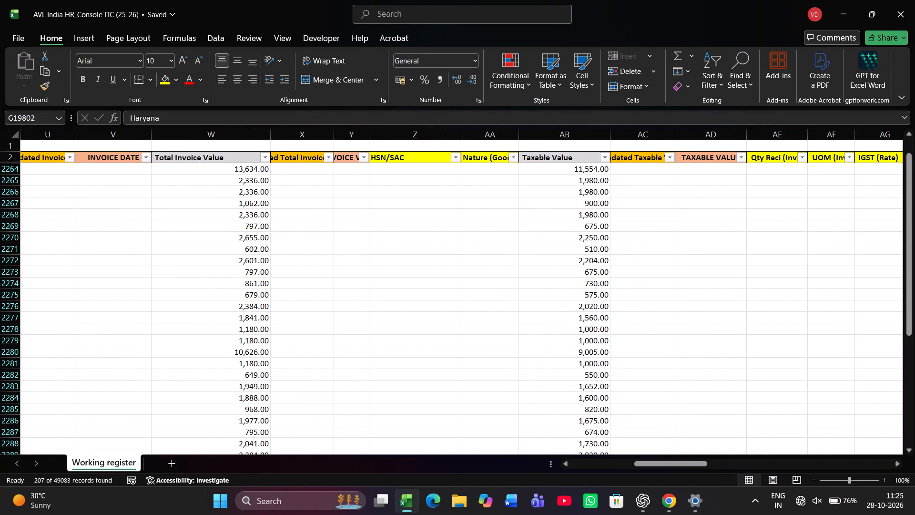
scroll(403, 261, left, 2)
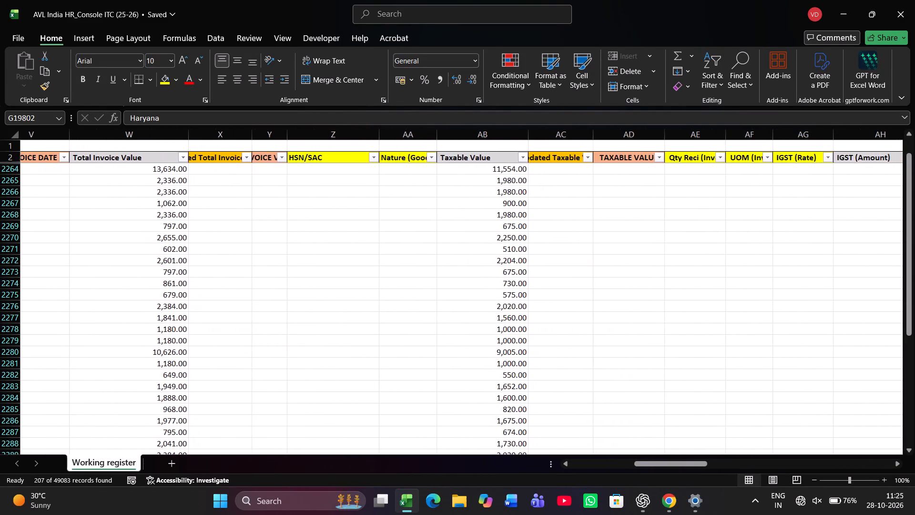
scroll(403, 261, left, 2)
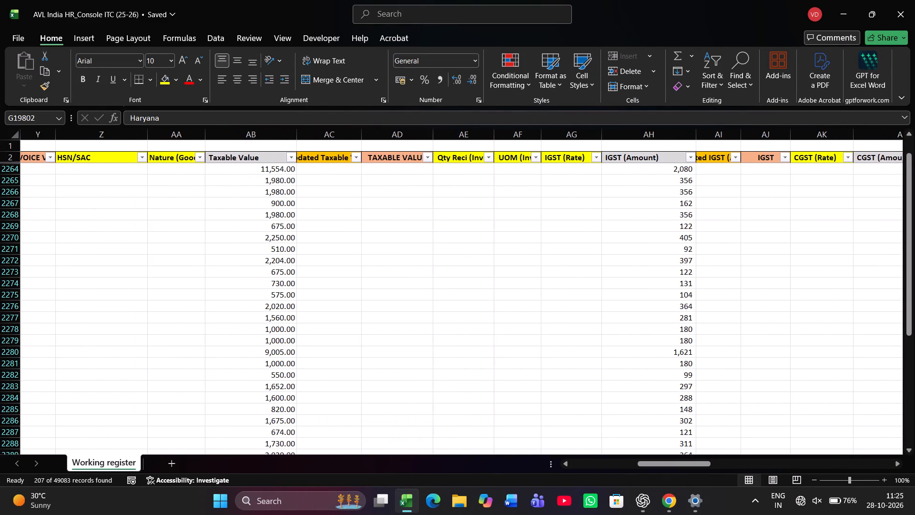
scroll(403, 261, left, 7)
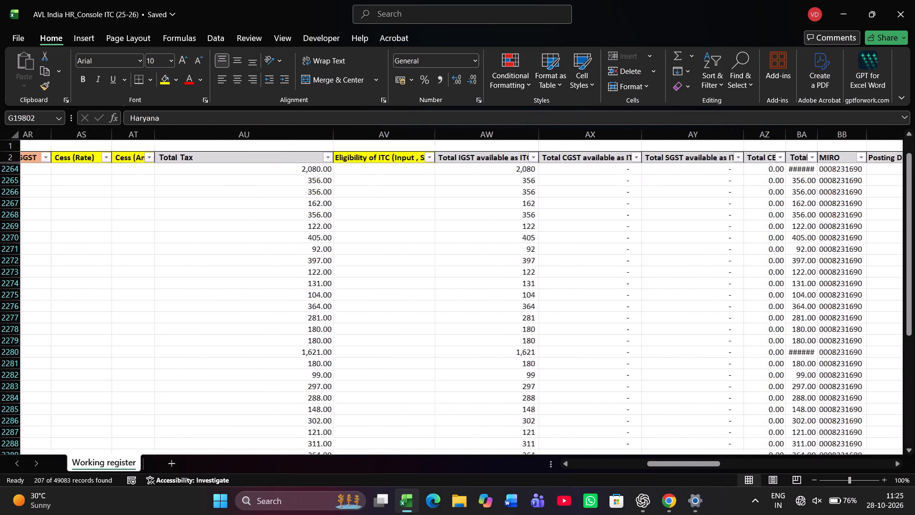
scroll(403, 261, left, 1)
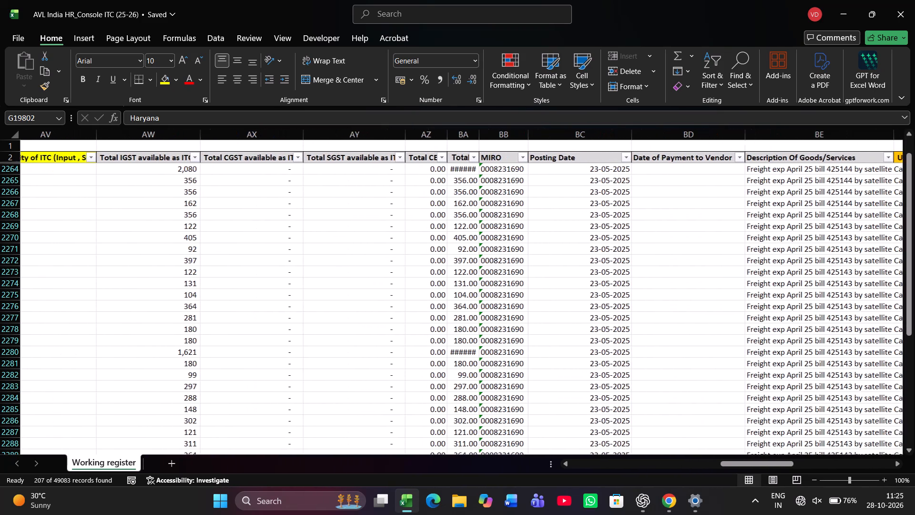
scroll(403, 261, left, 2)
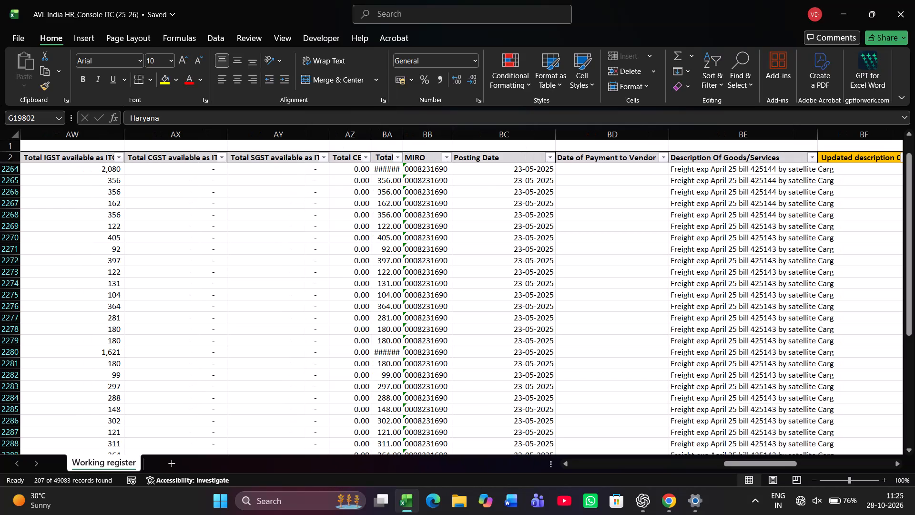
scroll(403, 261, down, 2)
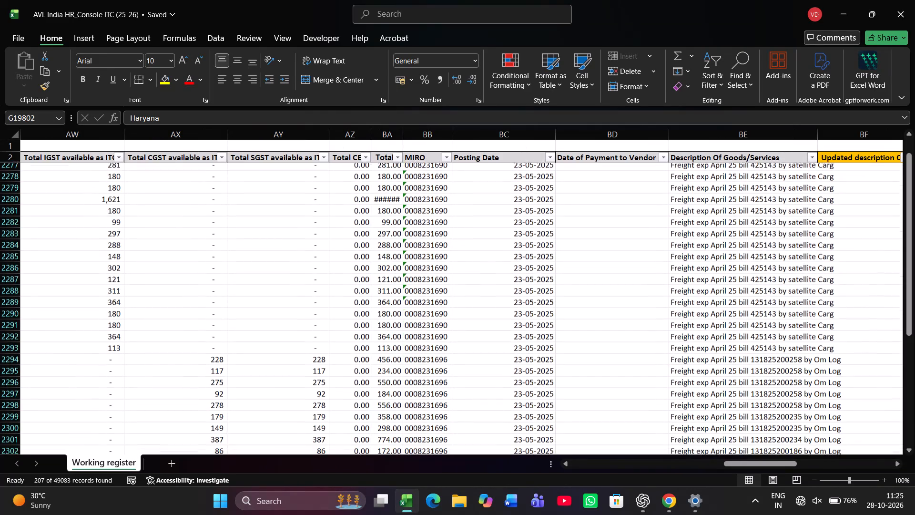
scroll(403, 261, down, 1)
scroll(403, 261, up, 5)
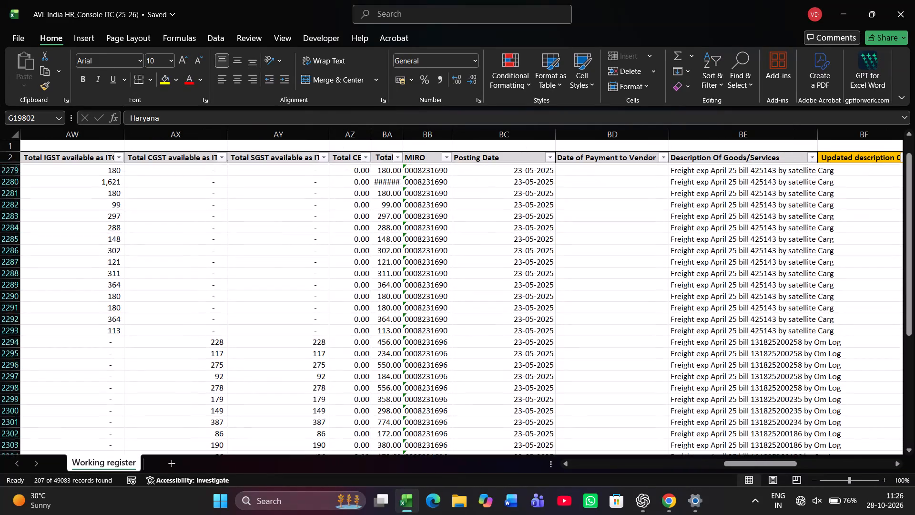
scroll(403, 261, up, 2)
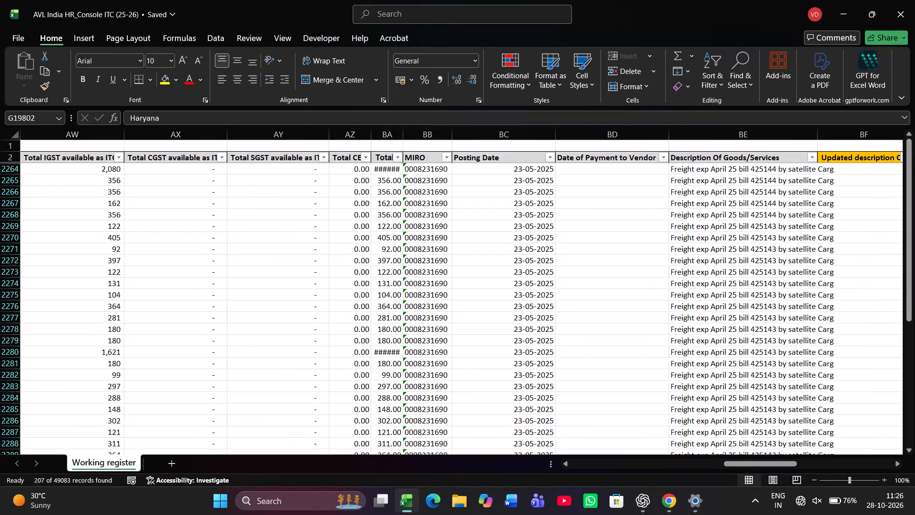
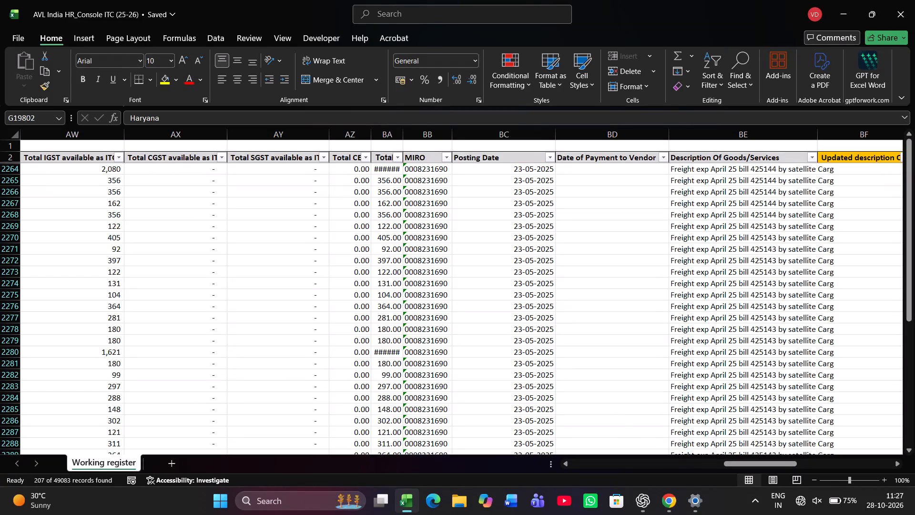
Review the MIRO numbers available in the MIRO column filter for the entries posted on 23-05-2025.
click(445, 160)
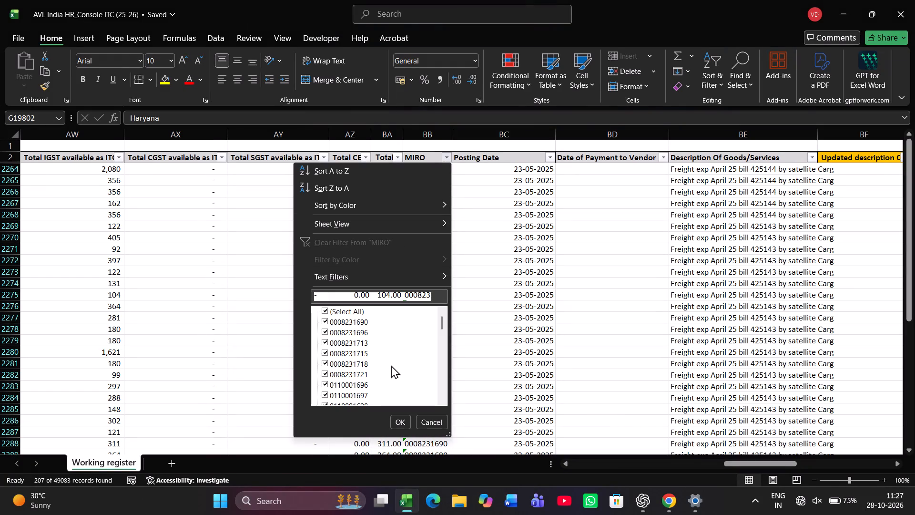
scroll(391, 365, down, 3)
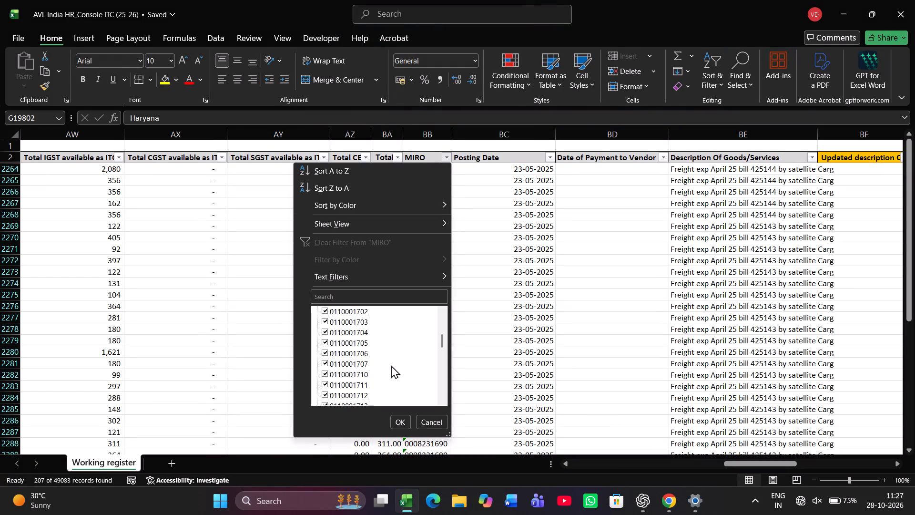
scroll(391, 365, down, 5)
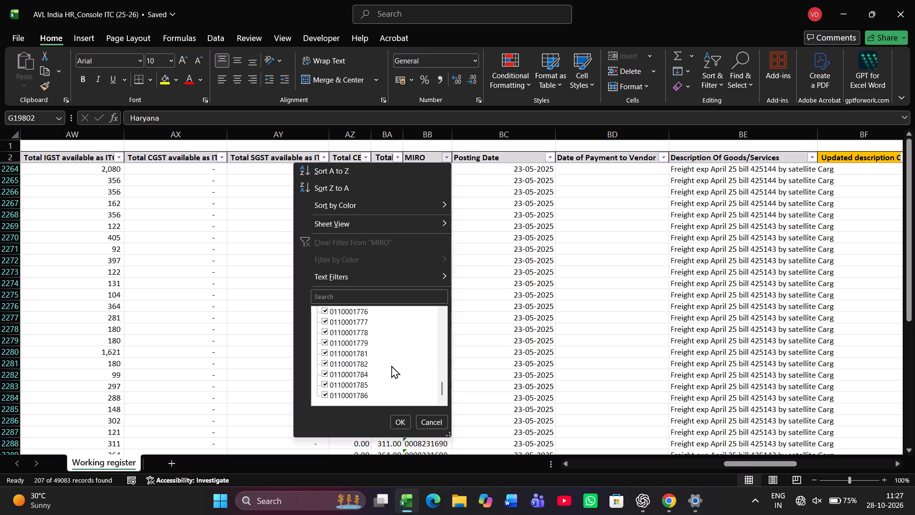
scroll(391, 365, up, 4)
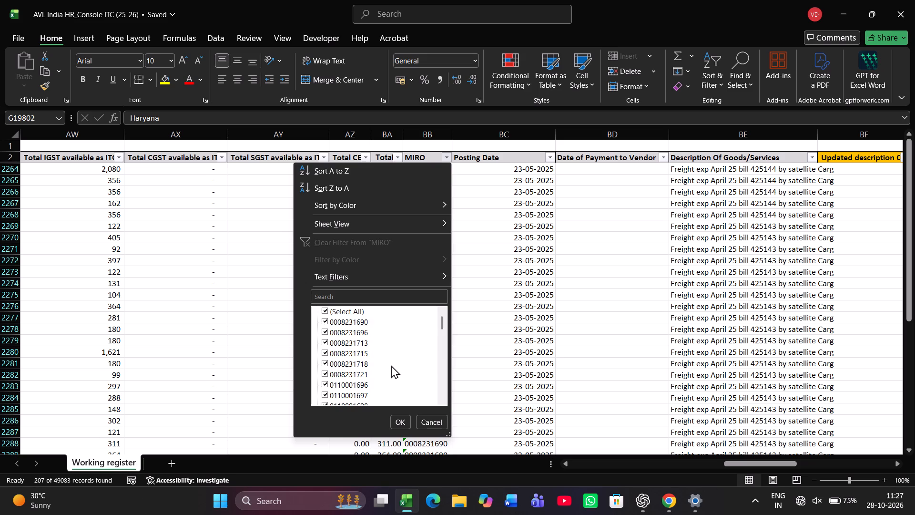
scroll(391, 365, up, 1)
click(400, 422)
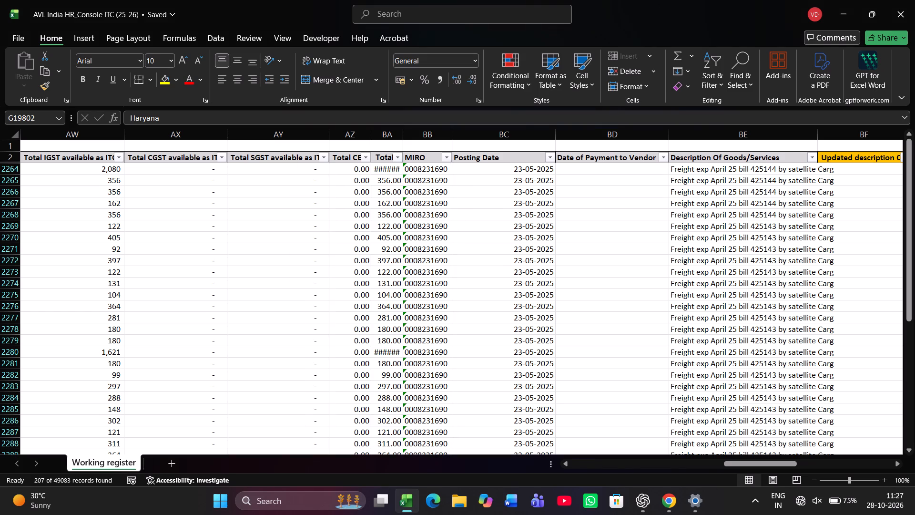
Examine the 23-05-2025 entries down to the last row, covering ITC, MIRO, payment date, description, vendor name and invoice number columns.
scroll(436, 291, down, 5)
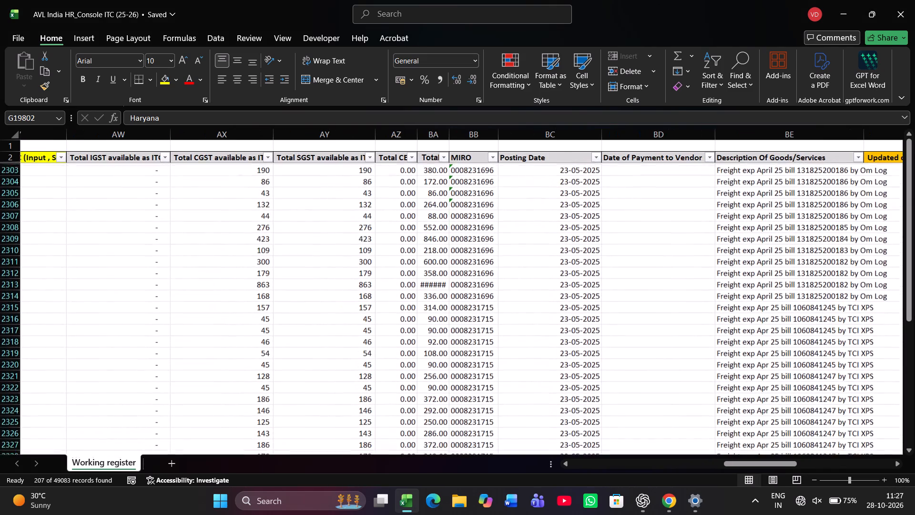
scroll(460, 385, down, 2)
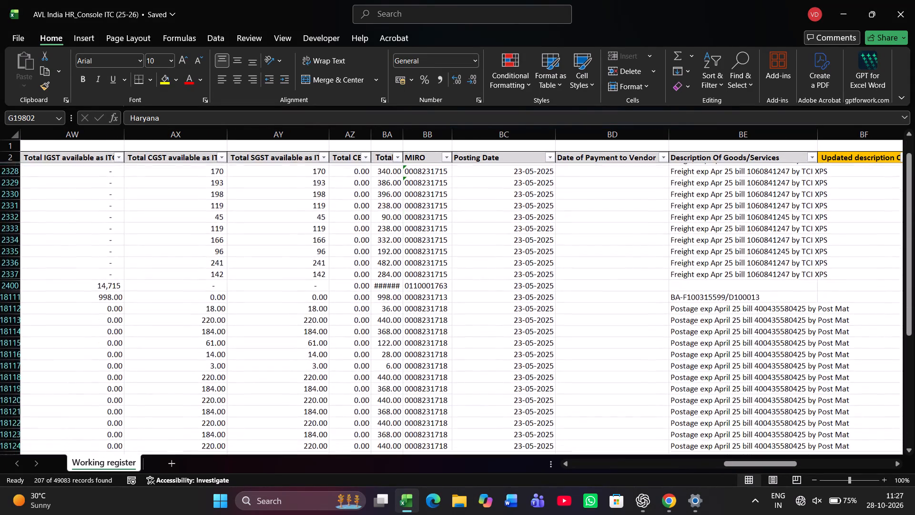
scroll(460, 385, down, 4)
scroll(460, 385, up, 4)
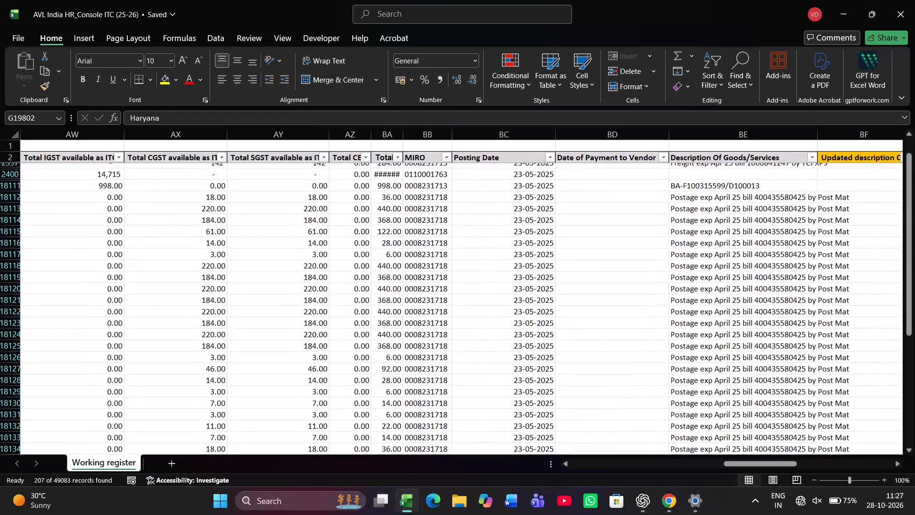
scroll(460, 385, down, 3)
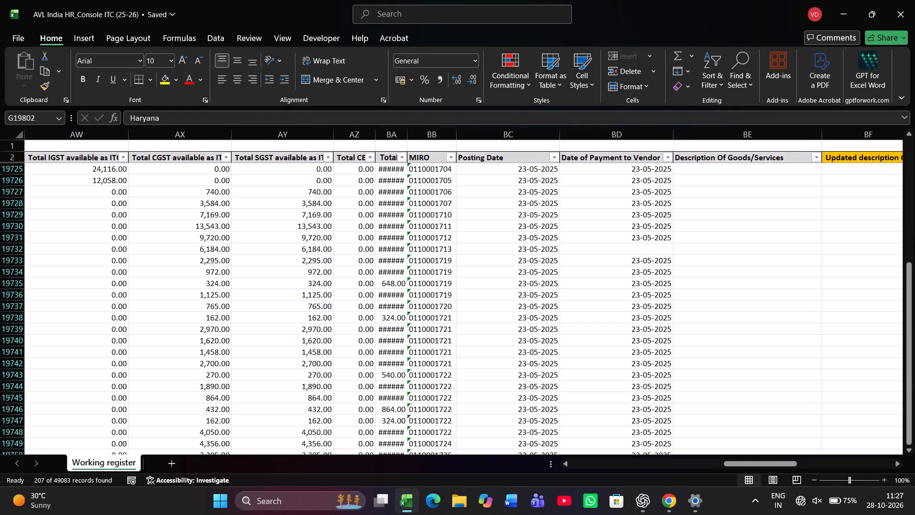
scroll(452, 381, down, 6)
scroll(452, 381, up, 4)
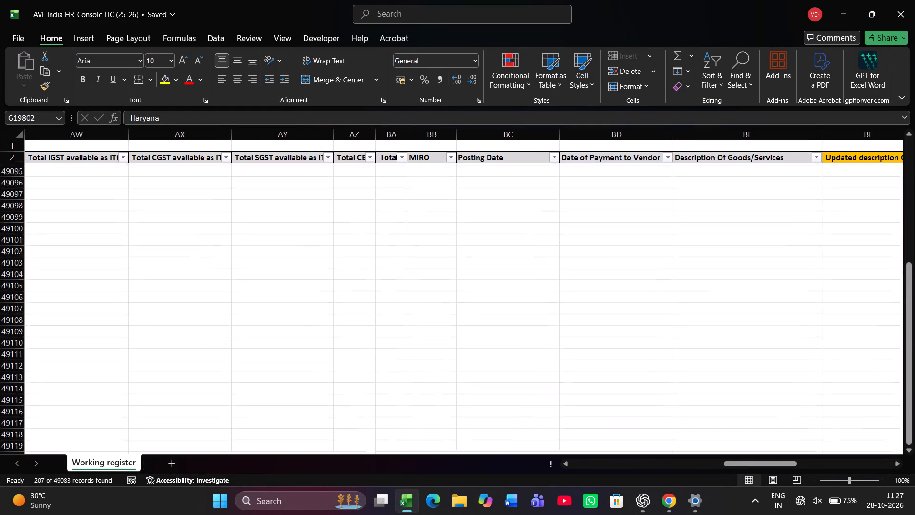
scroll(455, 402, up, 2)
scroll(455, 402, down, 1)
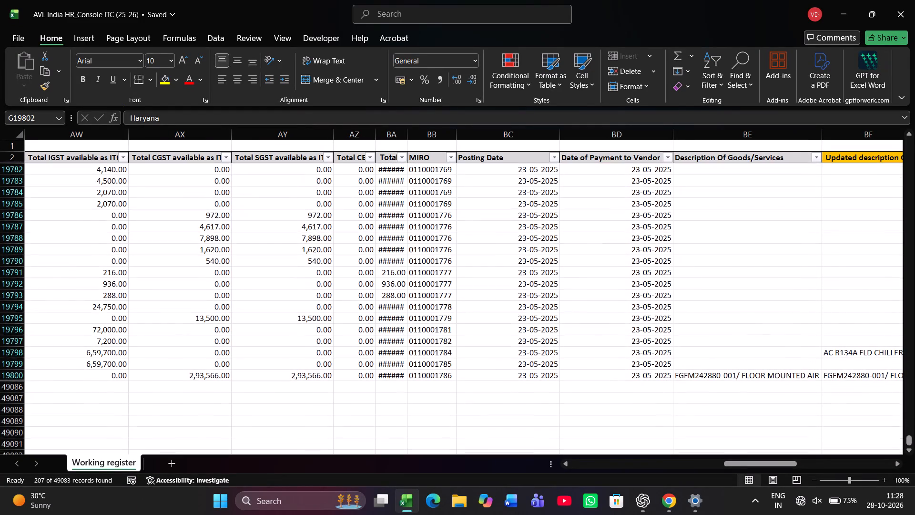
scroll(455, 402, down, 1)
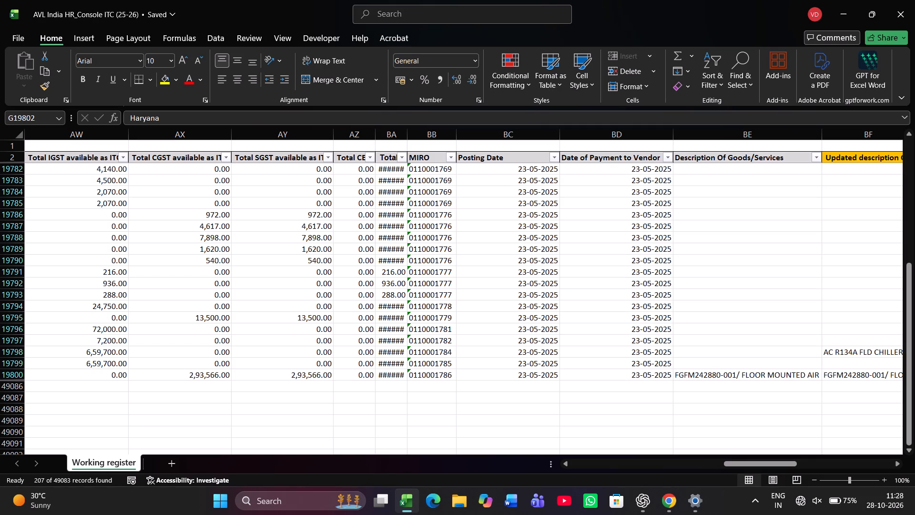
scroll(455, 402, up, 1)
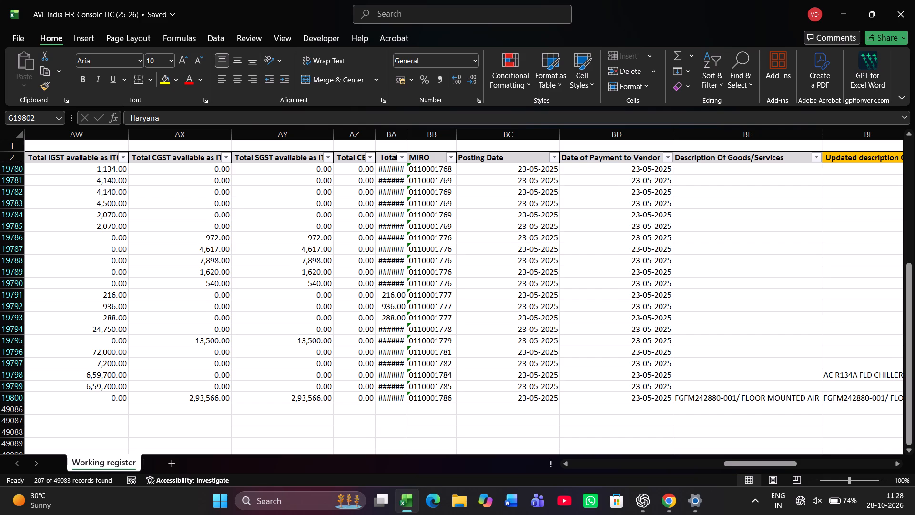
scroll(455, 402, up, 8)
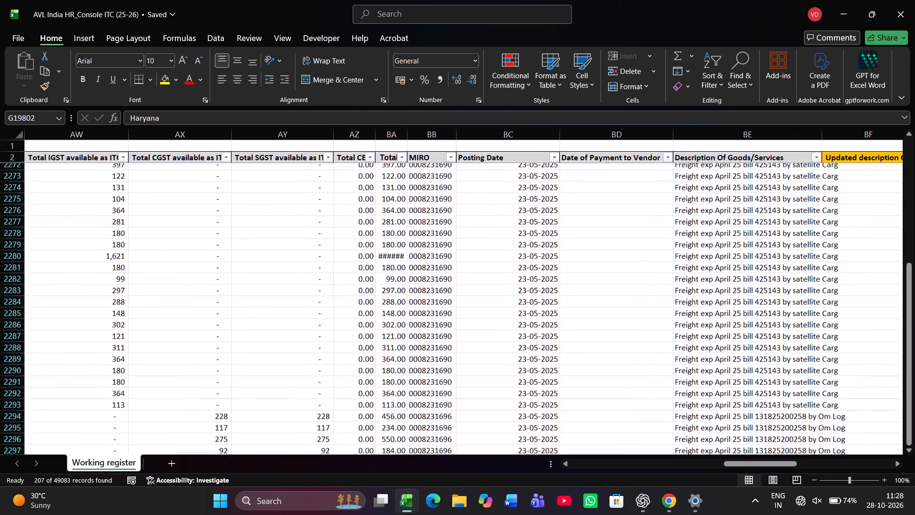
scroll(455, 402, up, 10)
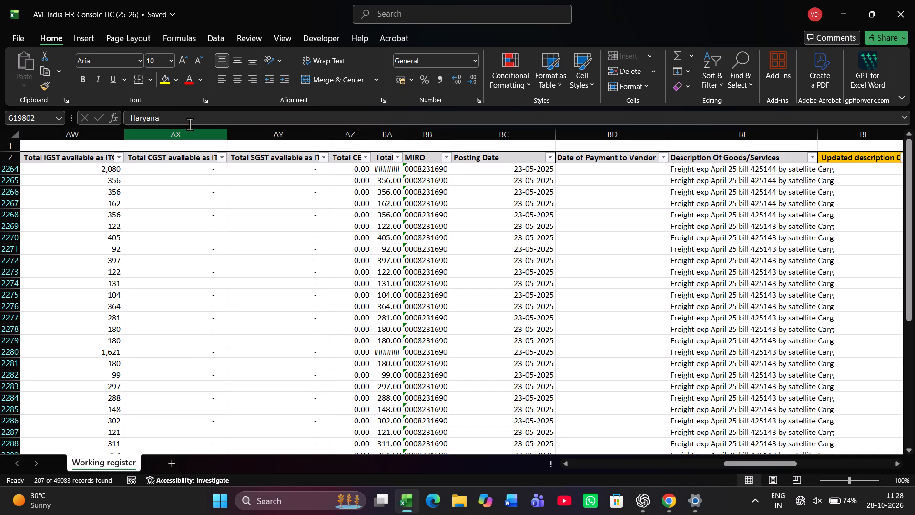
scroll(273, 181, right, 6)
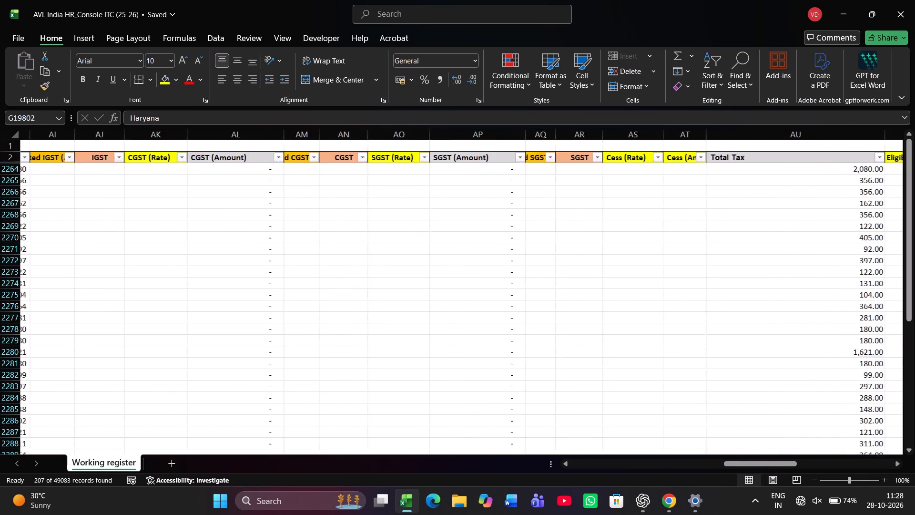
scroll(273, 181, right, 10)
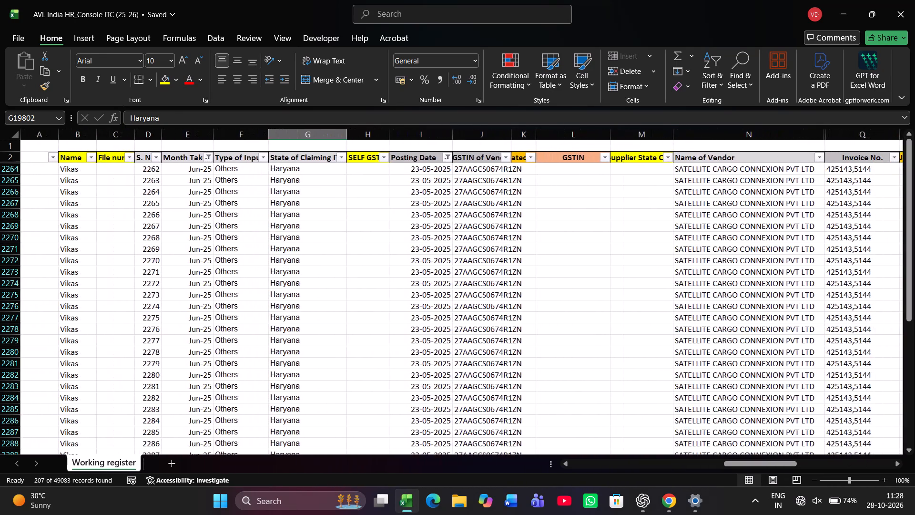
scroll(417, 237, left, 1)
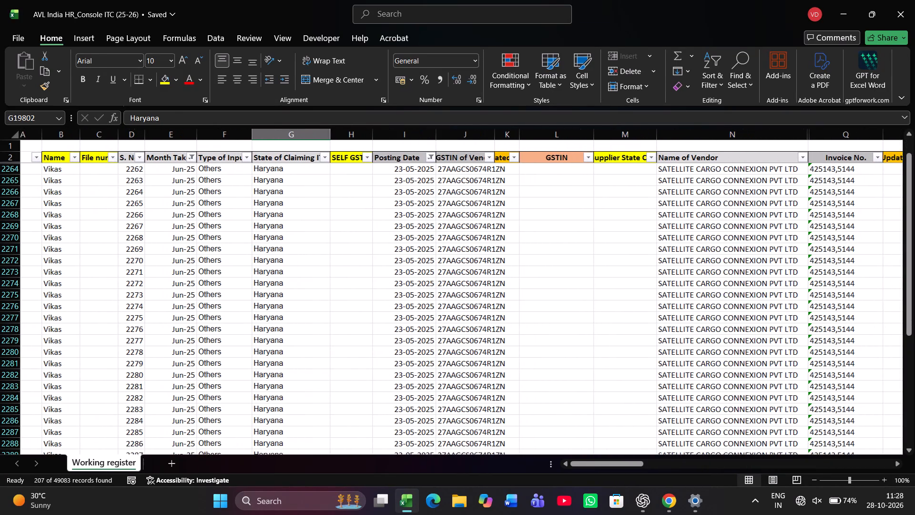
scroll(417, 237, left, 1)
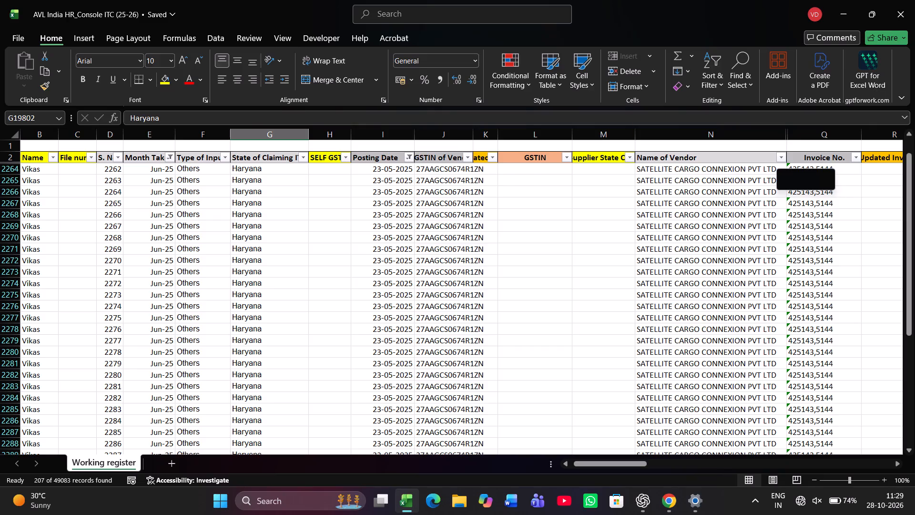
Reset the Posting Date column filter to include all dates.
key(Up)
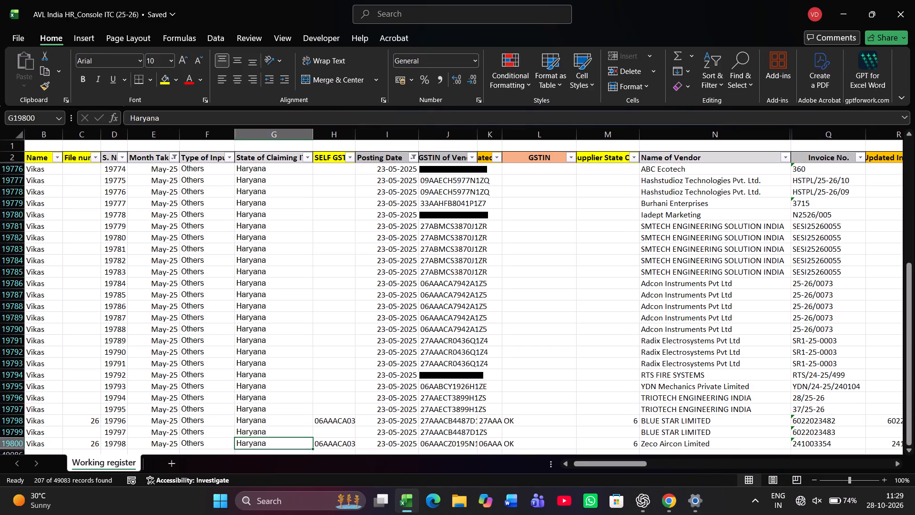
key(Right)
key(Left)
key(Right)
key(Right)
key(ctrl+Up)
key(ctrl+Up)
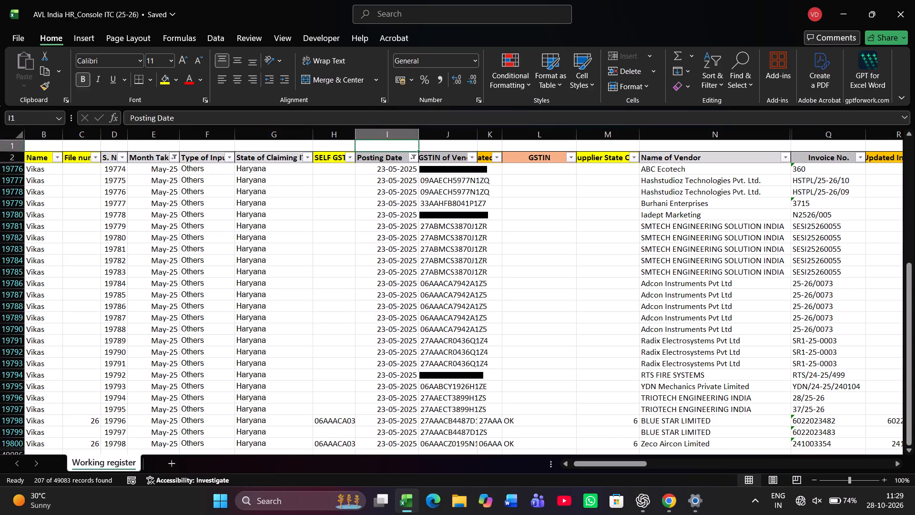
key(Down)
key(alt+Down)
key(alt+Down)
key(alt+Down)
key(alt+Down)
key(alt+Down)
key(alt+Down)
key(alt+Down)
key(alt+Down)
key(alt+Down)
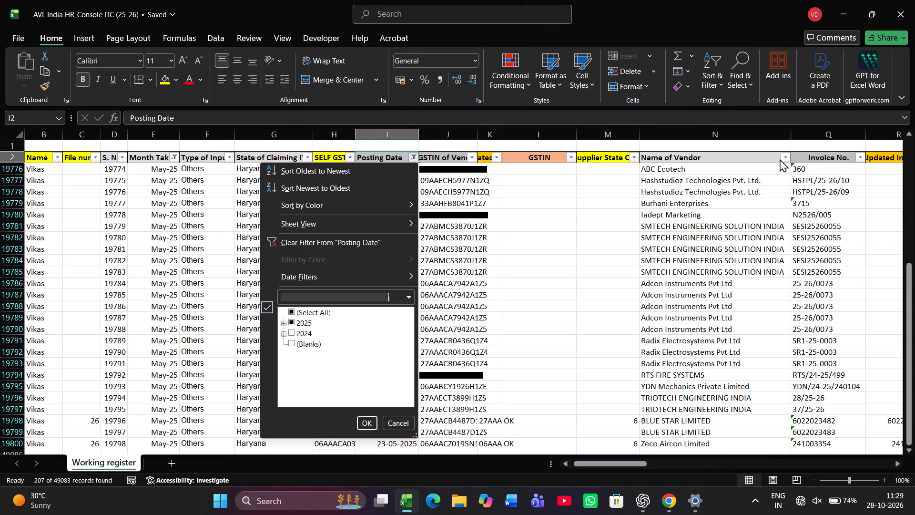
key(Down)
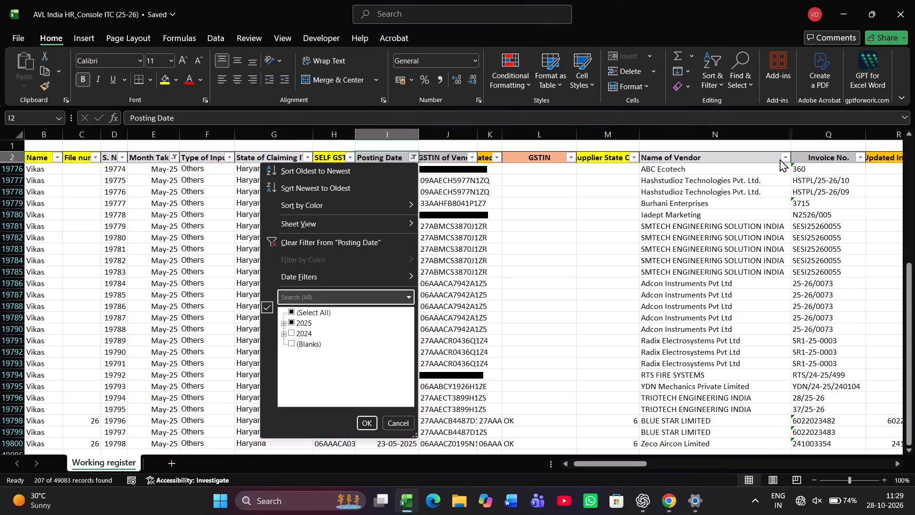
key(Tab)
key(space)
key(Return)
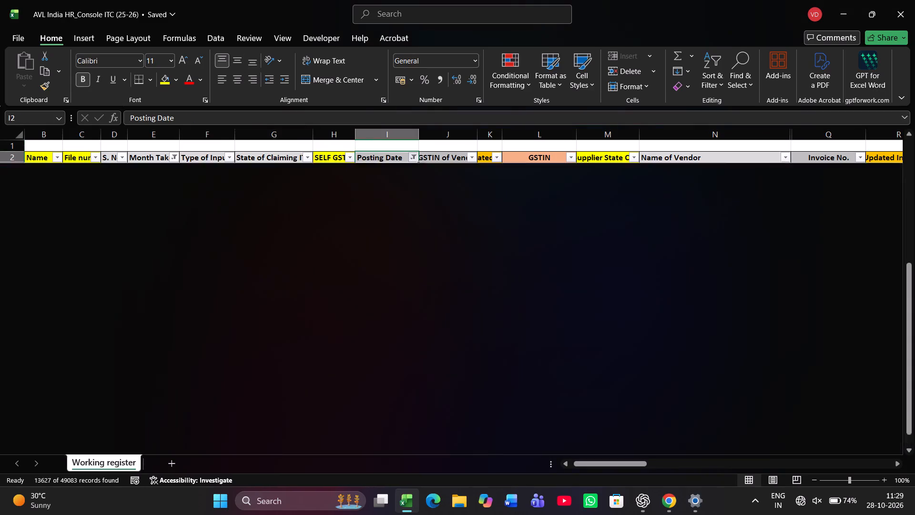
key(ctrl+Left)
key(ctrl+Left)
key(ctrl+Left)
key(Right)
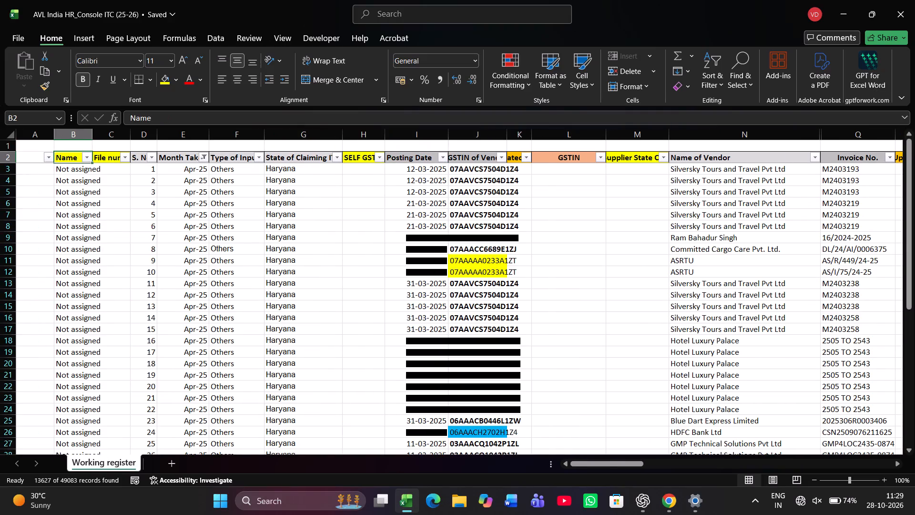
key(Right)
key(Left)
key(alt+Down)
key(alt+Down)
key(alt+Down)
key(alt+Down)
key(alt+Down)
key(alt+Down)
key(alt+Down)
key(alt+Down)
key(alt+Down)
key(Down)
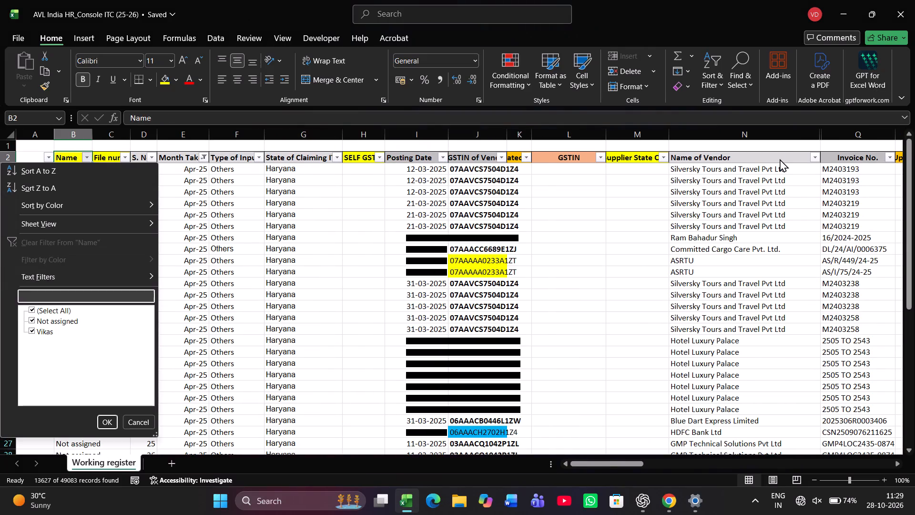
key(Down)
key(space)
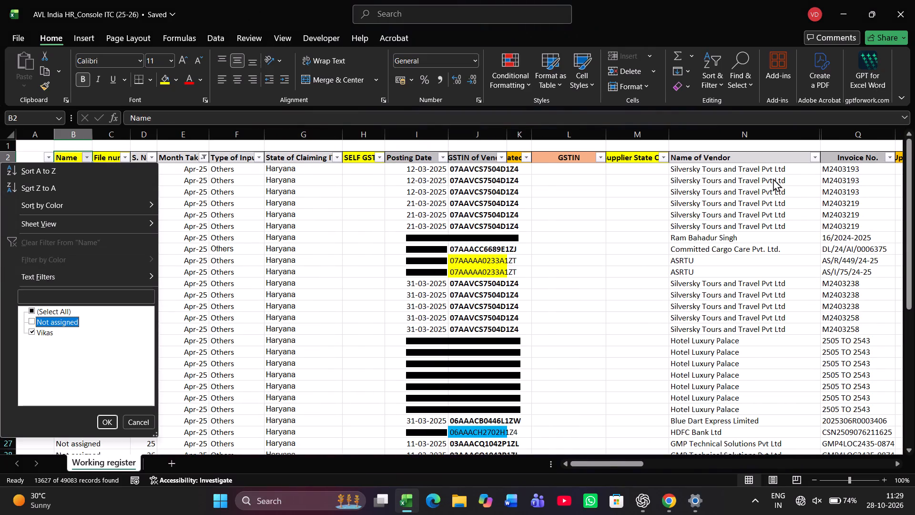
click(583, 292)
Clear all remaining filters from the Working register.
key(alt+a)
key(alt+c)
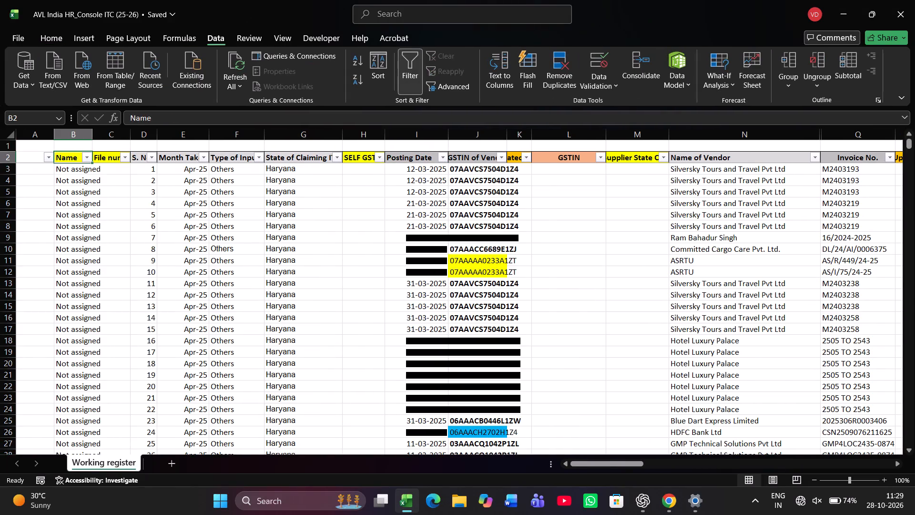
Filter the Name column to show only the entries assigned to Vikas.
key(Right)
key(Left)
key(Left)
key(Right)
key(alt+Down)
key(alt+Down)
key(alt+Down)
key(alt+Down)
key(alt+Down)
key(alt+Down)
key(alt+Down)
key(alt+Down)
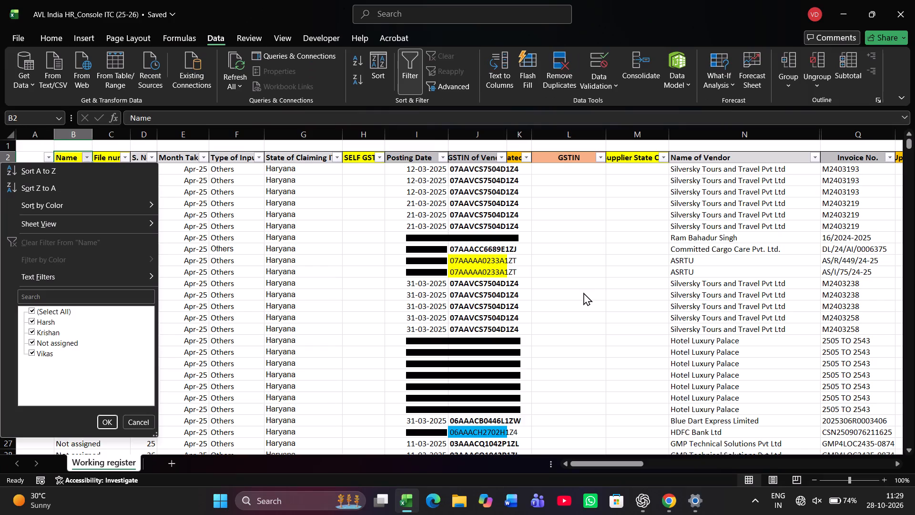
key(Down)
key(Down)
key(space)
key(Down)
key(Down)
key(Down)
key(Down)
key(space)
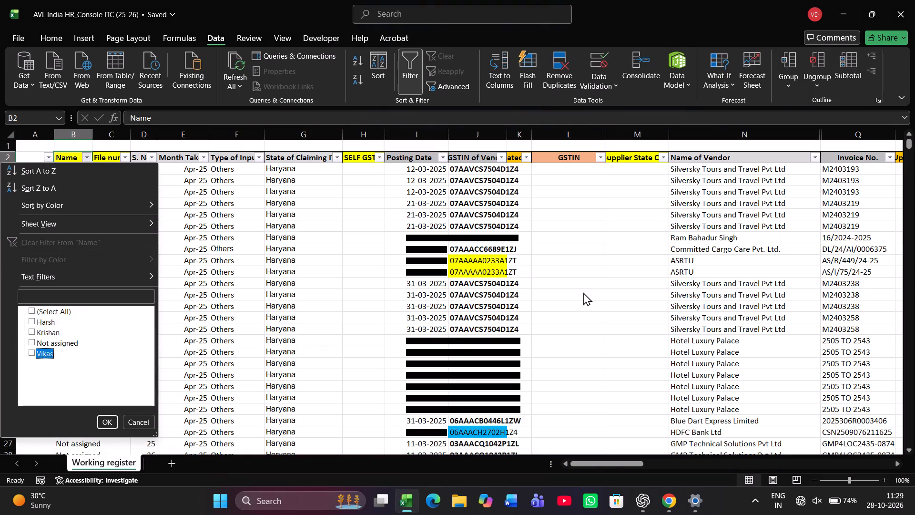
key(Return)
Search the Name of Vendor filter for "industrial" and show only INDUSTRIAL PROJECT EQUIPMENTS.
key(Right)
key(Right)
key(Right)
key(Right)
key(Right)
key(Right)
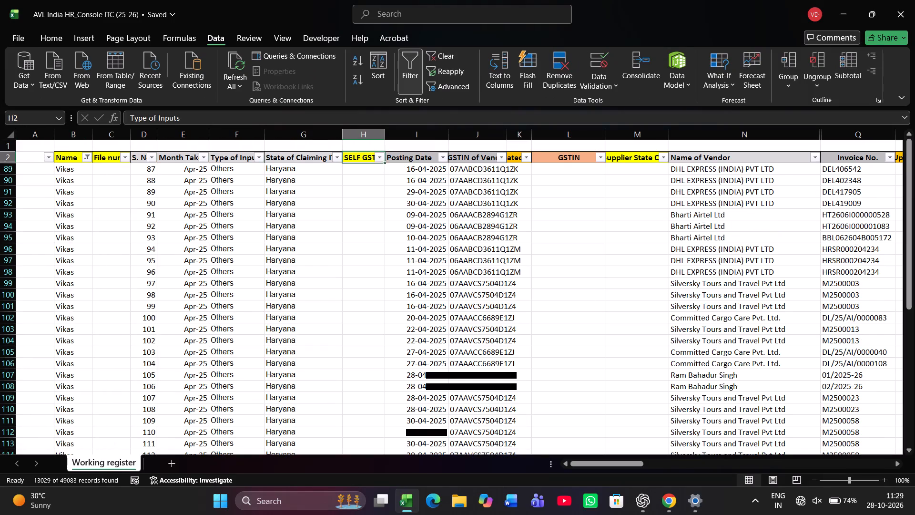
key(Right)
key(Right)
key(Right)
key(Right)
key(Right)
key(Right)
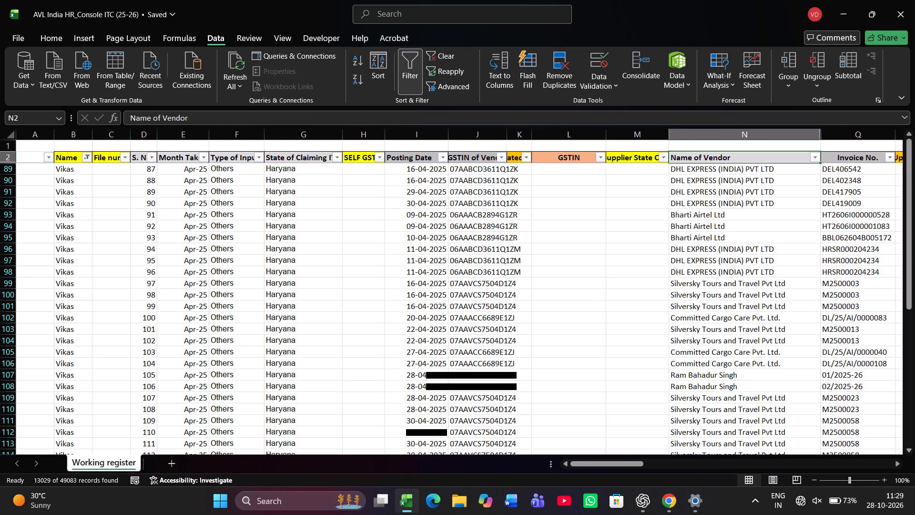
key(alt+Down)
key(alt+Down)
key(alt+Down)
key(alt+Down)
key(alt+Down)
key(alt+Down)
key(alt+Down)
key(alt+Down)
key(Down)
text(indu)
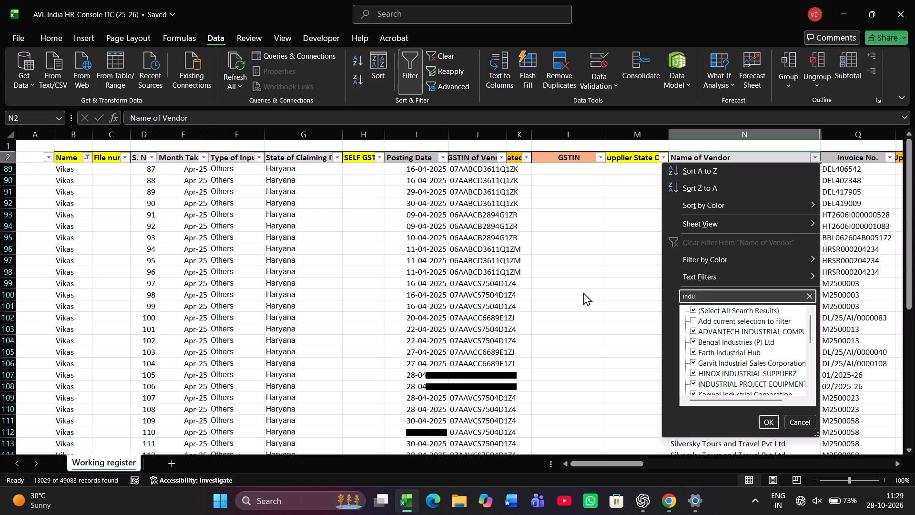
text(str)
text(ial)
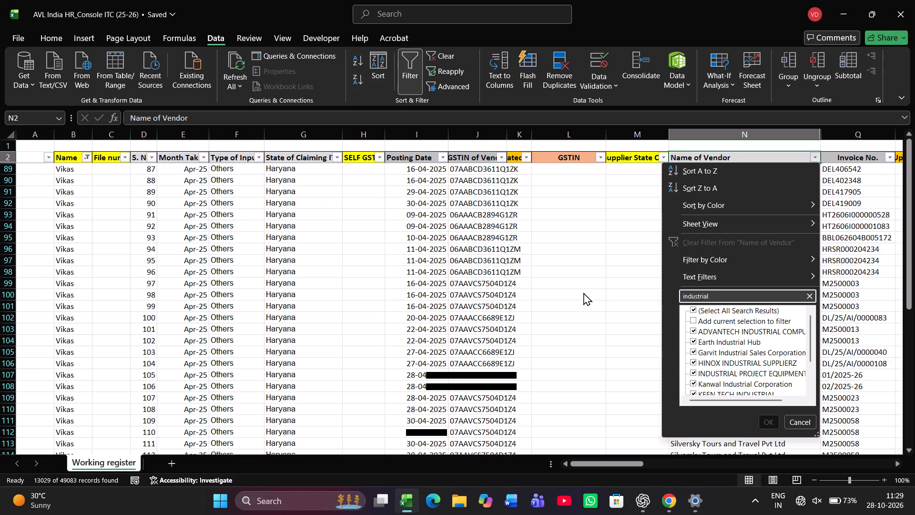
key(Down)
key(Down)
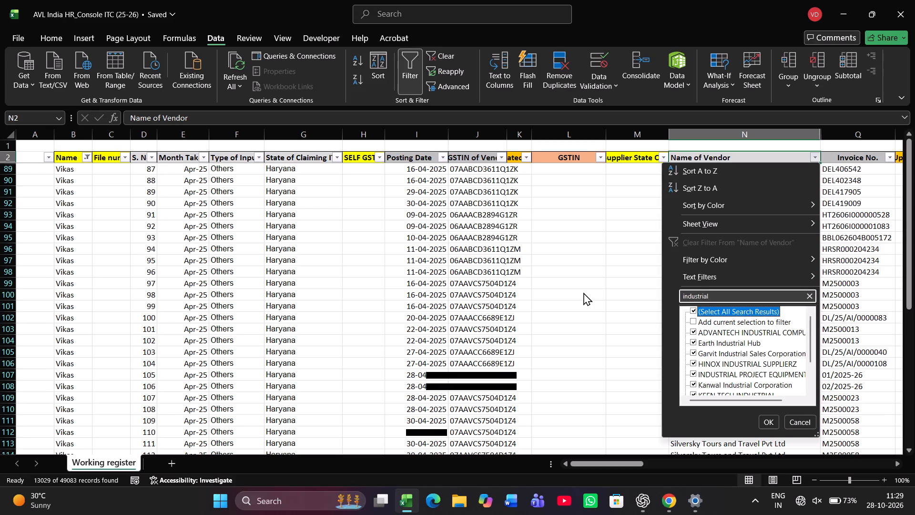
key(space)
key(Down)
key(Down)
key(Down)
key(Down)
key(Down)
key(Down)
key(space)
key(Return)
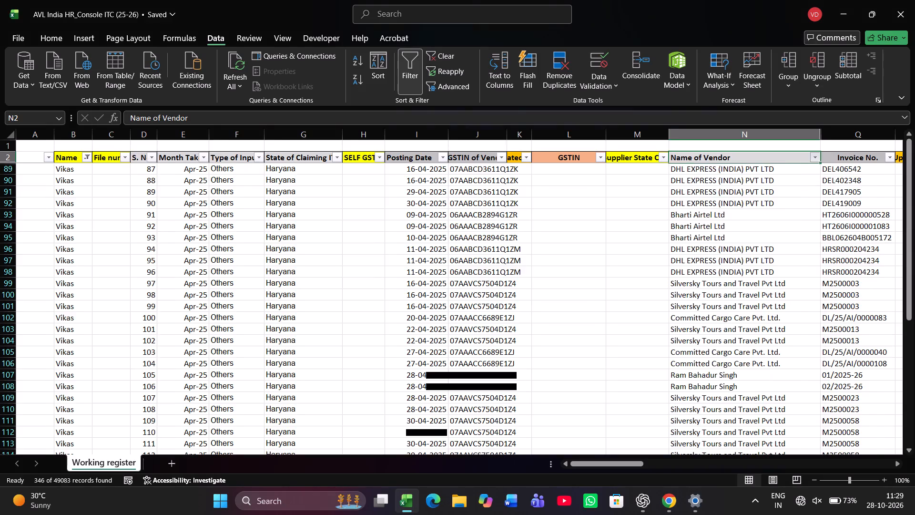
key(Down)
key(Left)
key(Right)
key(Up)
key(Right)
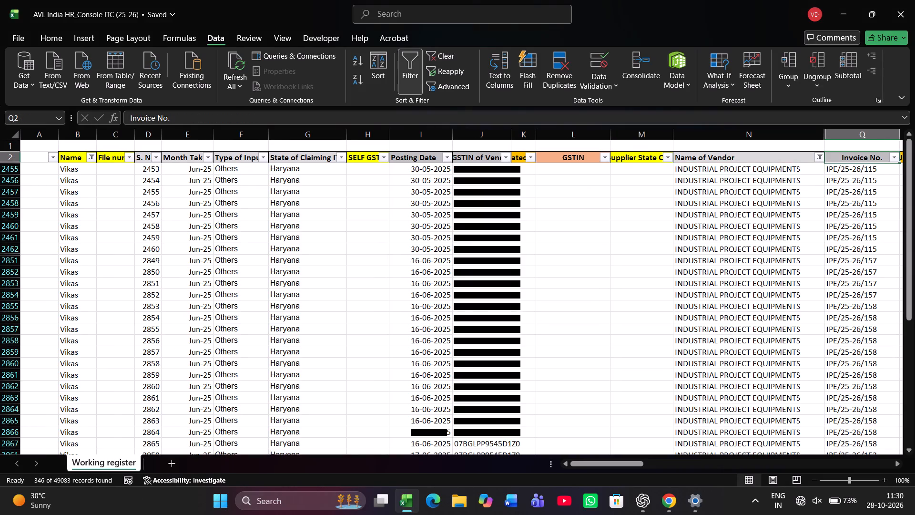
key(Right)
key(Right)
key(Right)
key(Right)
key(Right)
key(Right)
key(Right)
key(Right)
key(Right)
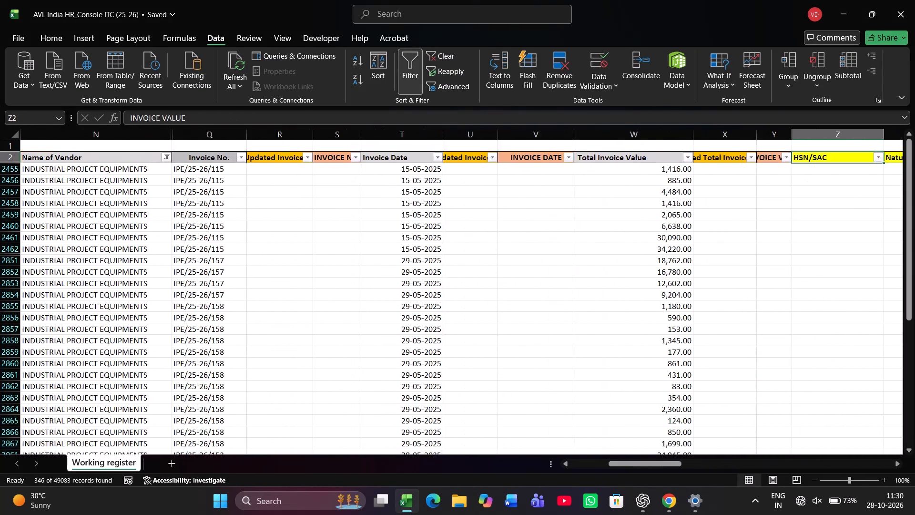
key(Right)
key(Right)
key(Right)
key(Right)
key(Right)
key(Right)
key(Right)
key(Right)
key(Right)
key(Right)
key(Right)
key(Right)
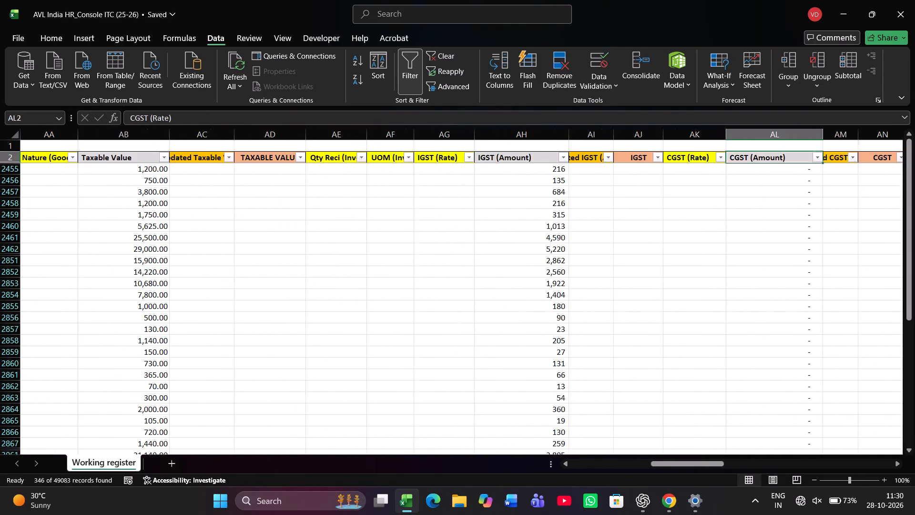
key(Right)
key(Right)
key(Right)
key(Right)
key(Right)
key(Right)
key(Right)
key(Right)
key(Right)
key(Right)
key(Right)
key(Right)
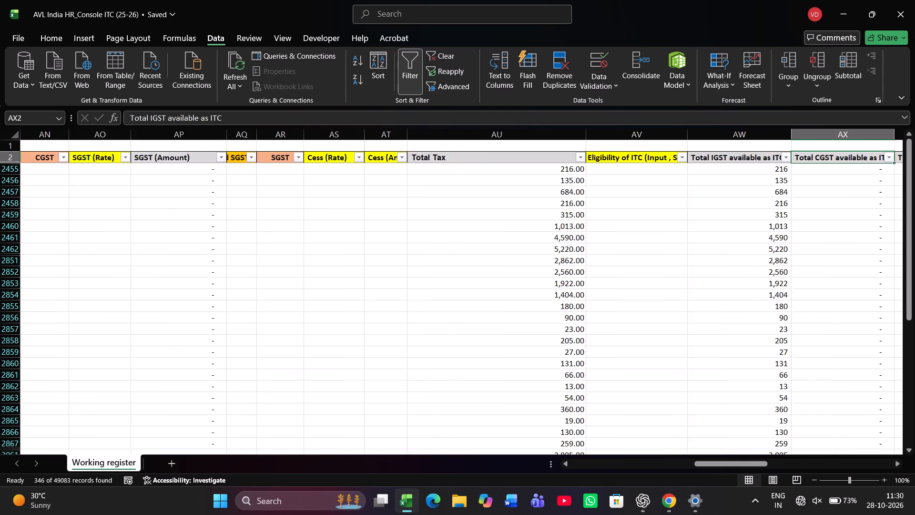
key(Right)
key(Right)
key(Right)
key(Right)
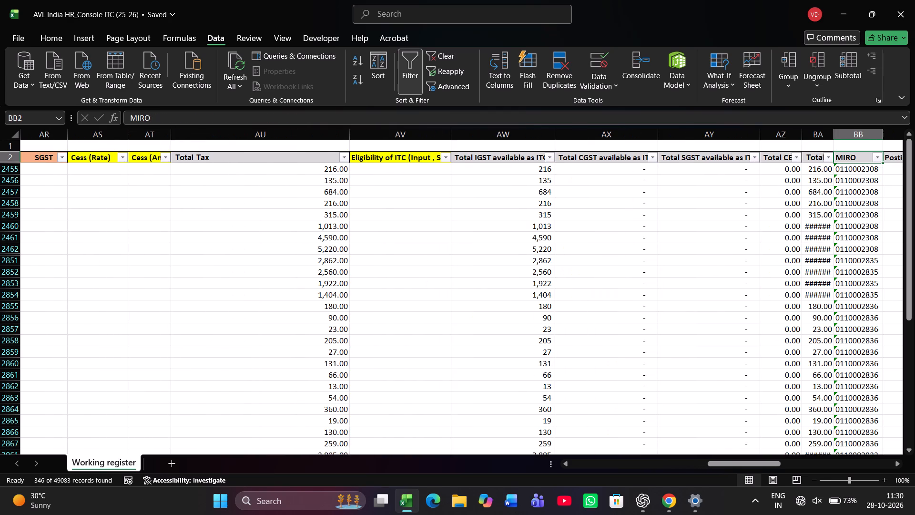
key(alt+Down)
key(alt+Down)
key(alt+Down)
key(alt+Down)
key(alt+Down)
key(alt+Down)
key(alt+Down)
key(alt+Down)
key(Down)
key(Down)
key(Down)
key(space)
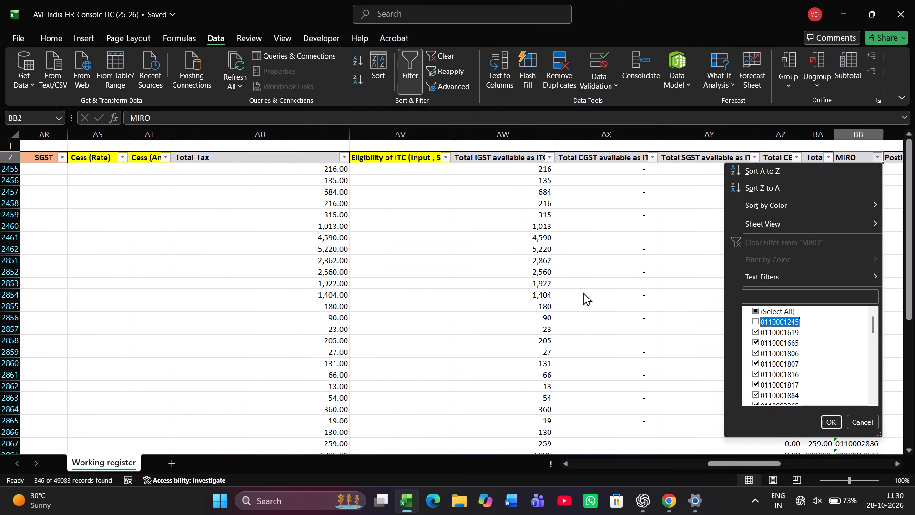
key(Down)
key(Down)
key(Down)
key(Up)
key(Up)
key(Up)
key(Up)
key(space)
key(space)
key(Down)
key(Down)
key(Down)
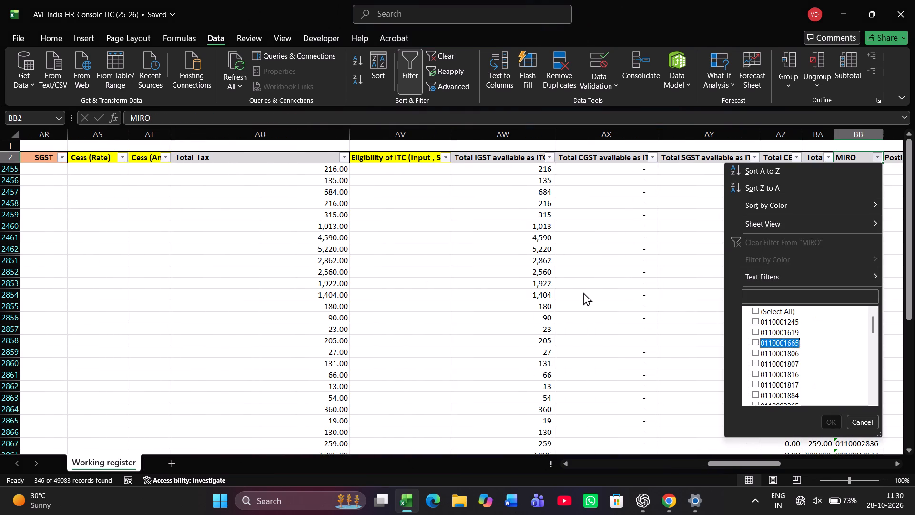
key(Down)
key(Down)
key(Down)
key(space)
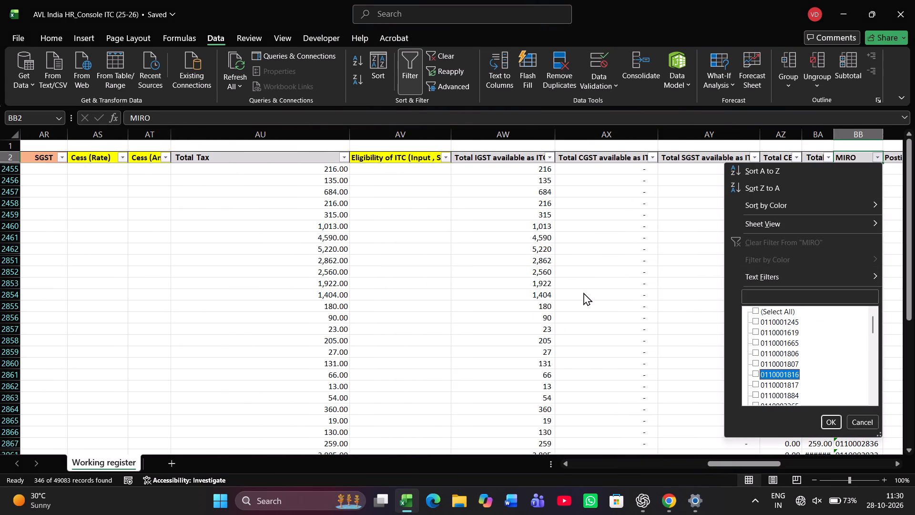
key(Return)
Select the filtered MIRO entries from the first row down to the last.
key(Down)
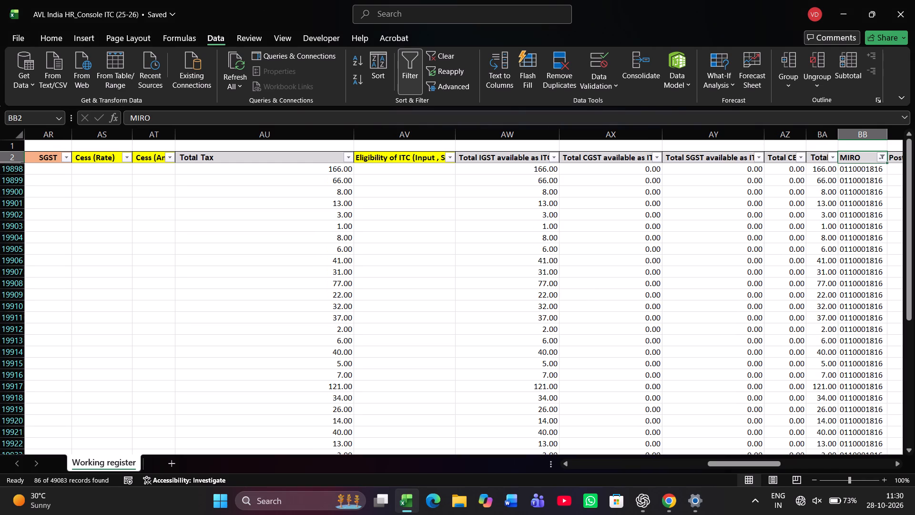
key(Up)
key(Down)
key(ctrl+shift+Down)
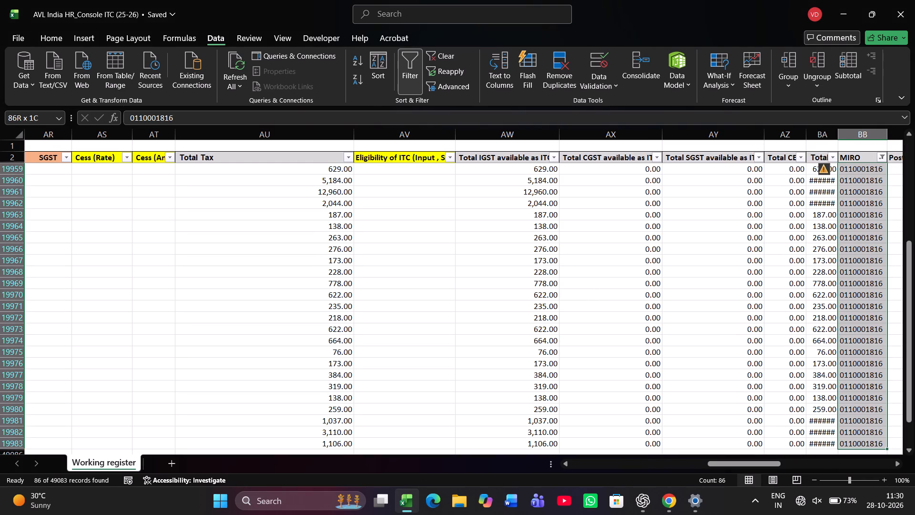
Examine the tax amount columns and the Taxable Value column for the filtered MIRO entries.
key(Up)
key(Up)
key(Up)
key(Left)
key(Left)
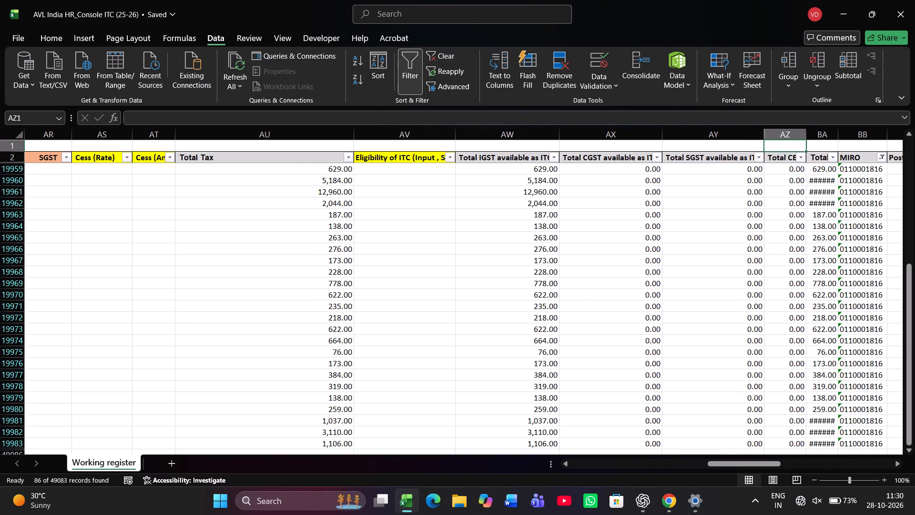
key(Left)
key(Left)
key(Left)
key(Left)
key(Left)
key(Left)
key(Left)
key(Left)
key(Left)
key(Left)
key(Left)
key(Left)
key(Left)
key(Left)
key(Left)
key(Left)
key(Left)
key(Left)
key(Left)
key(Left)
key(Left)
key(Right)
key(Right)
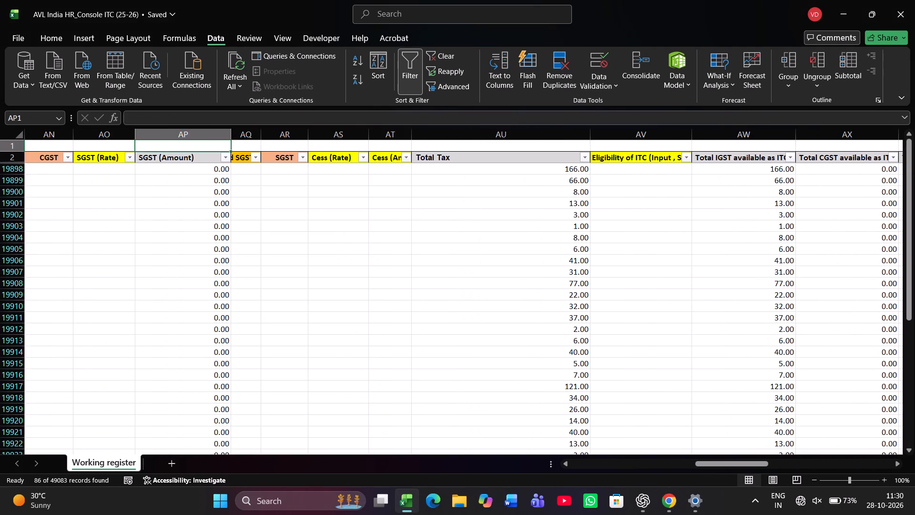
key(Right)
key(Left)
key(Left)
key(Left)
key(Left)
key(Left)
key(Left)
key(Left)
key(Left)
key(Left)
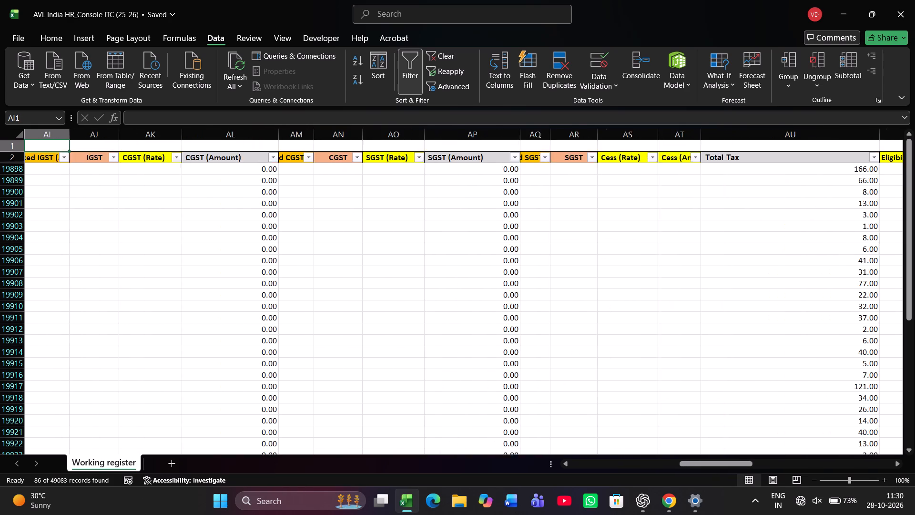
key(Left)
key(Left)
key(Left)
key(Left)
key(Left)
key(Left)
key(Left)
key(Right)
key(Right)
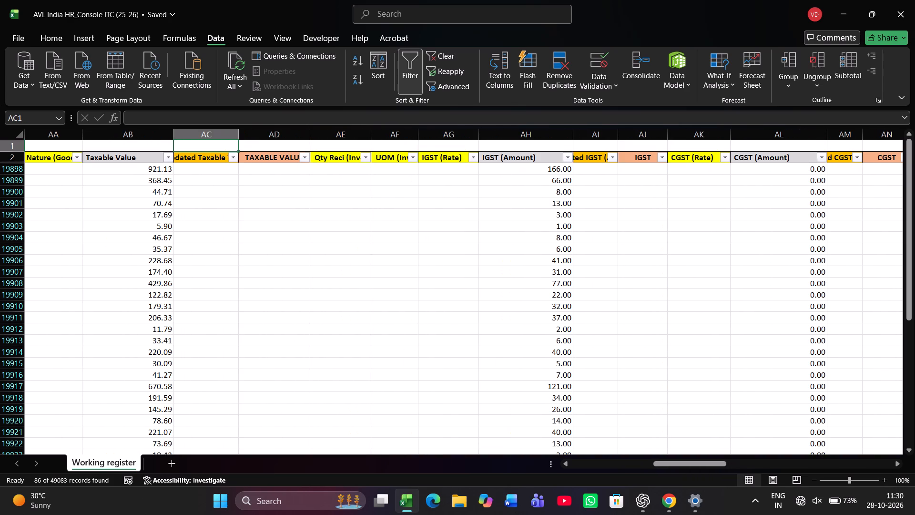
Clear all filters from the Working register so every entry is shown.
text(ac)
Enter a SUBTOTAL formula with function 9 over AU3:AU49086 in cell AU1 above the Total Tax header.
key(Left)
key(Left)
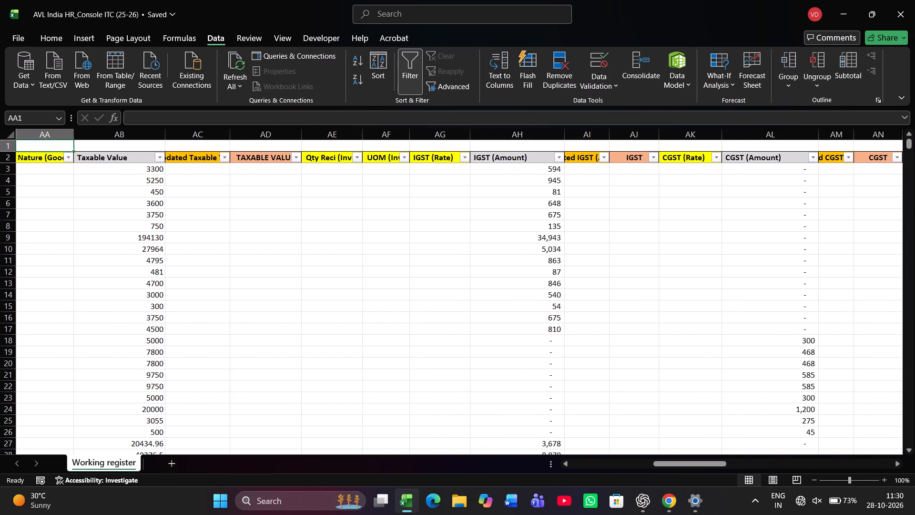
key(Right)
key(Right)
key(Right)
key(Right)
key(Right)
key(Right)
key(Right)
key(Right)
key(Right)
key(Right)
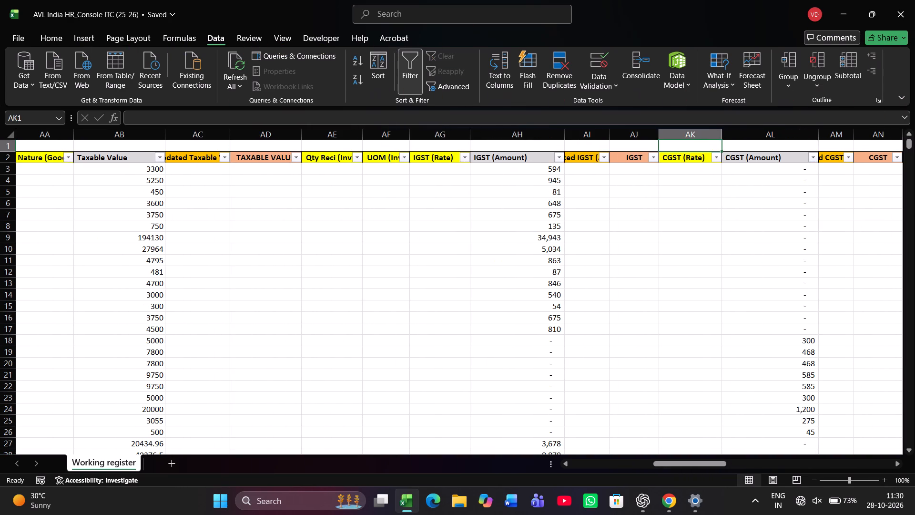
key(Right)
key(Right)
key(Right)
key(Right)
key(Right)
key(Right)
key(Right)
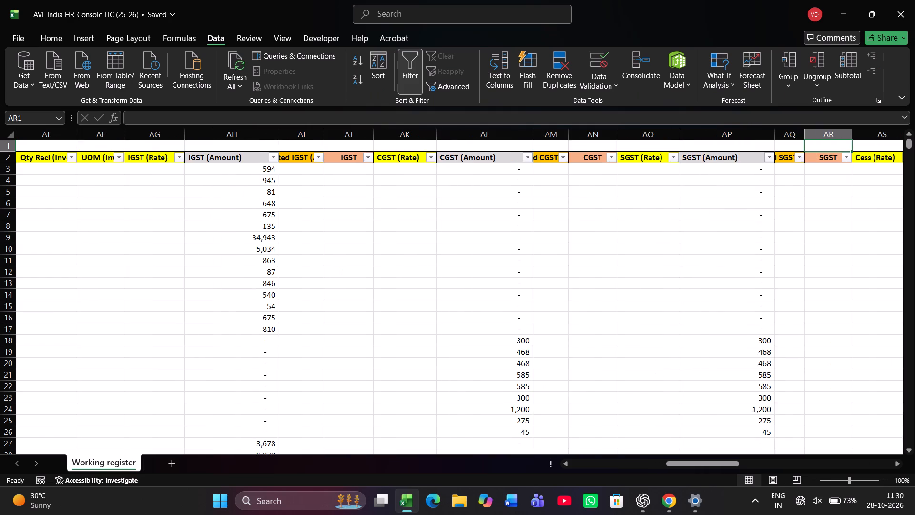
key(Right)
key(Right)
key(Right)
text(=subt)
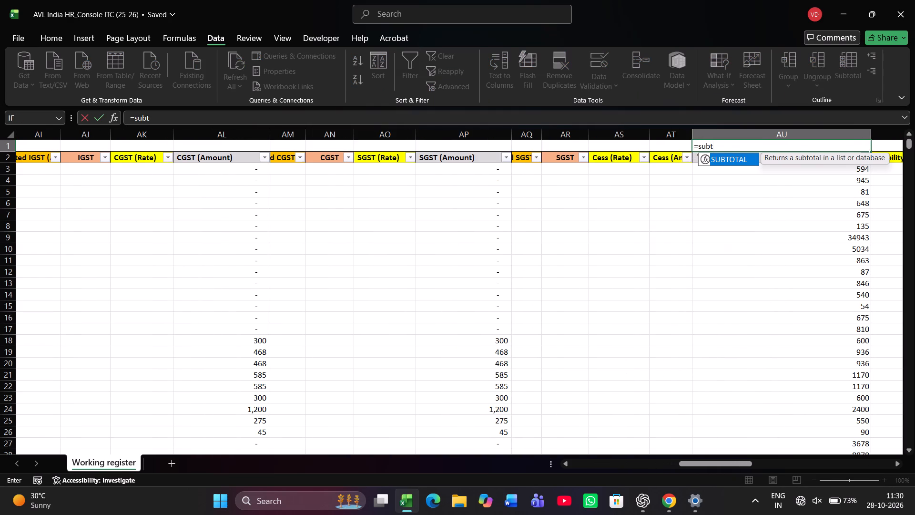
key(Tab)
text(9,)
key(Down)
key(Down)
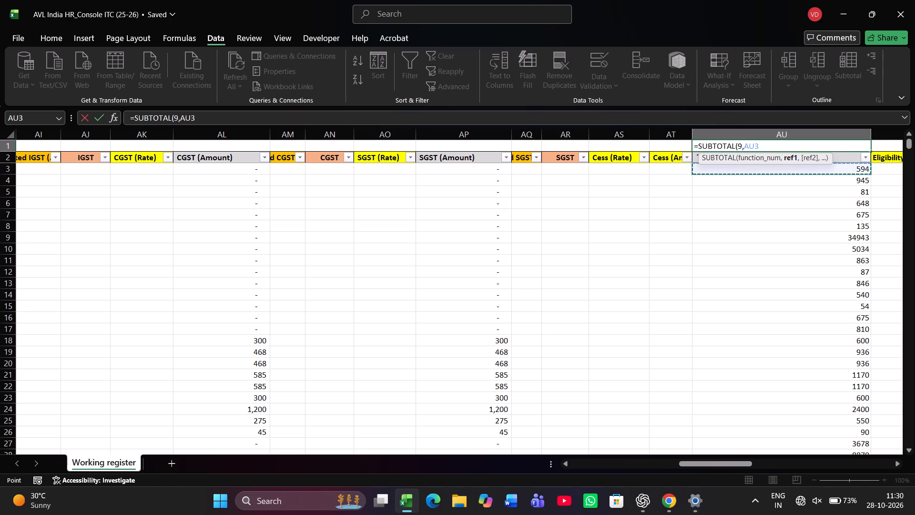
key(ctrl+shift+Down)
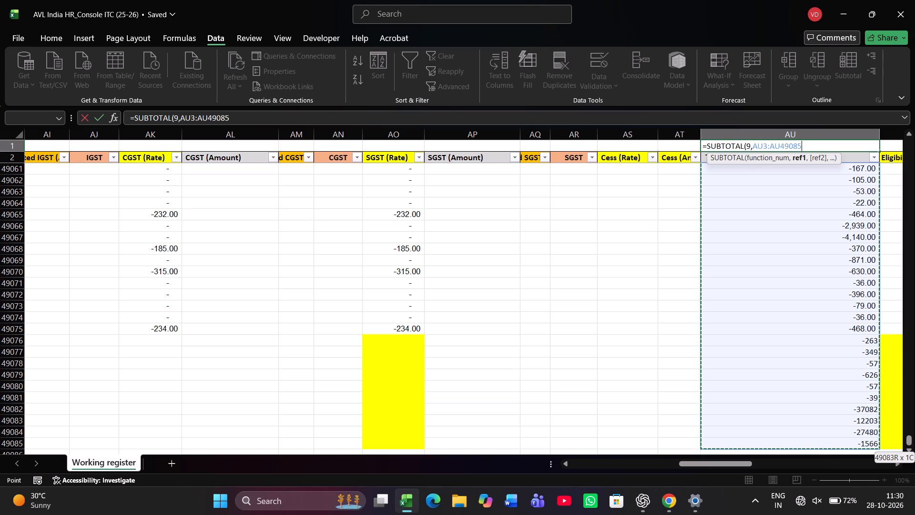
key(shift+Down)
key(shift+Up)
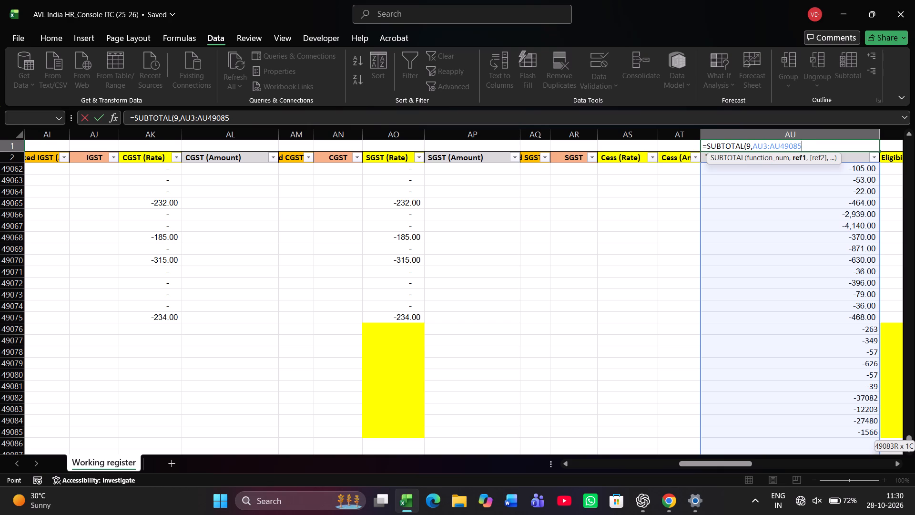
key(shift+Up)
key(shift+Down)
key(shift+Down)
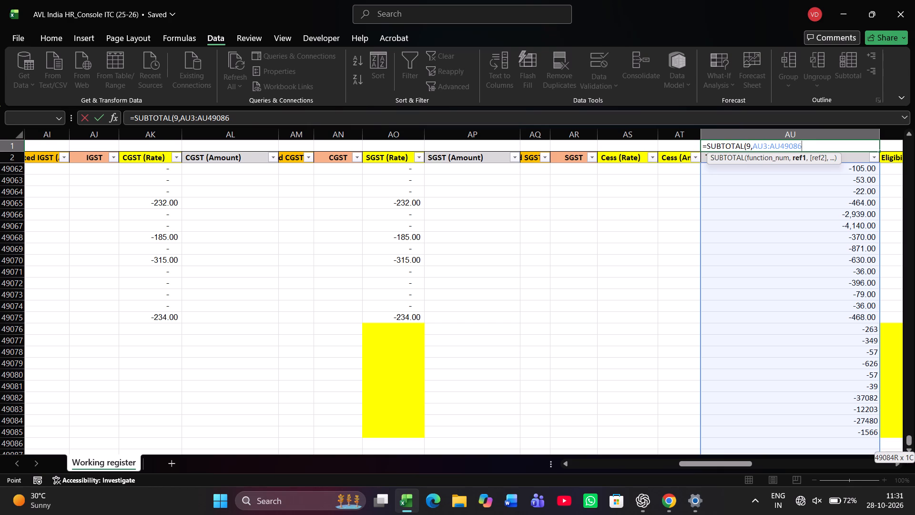
key(Return)
Format the Total Tax subtotal in AU1 with comma separators and no decimal places.
key(Up)
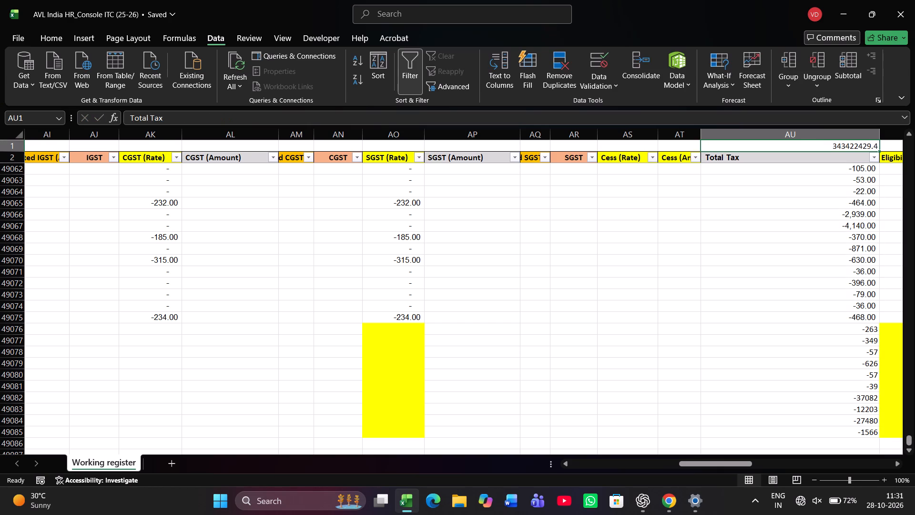
text(hk)
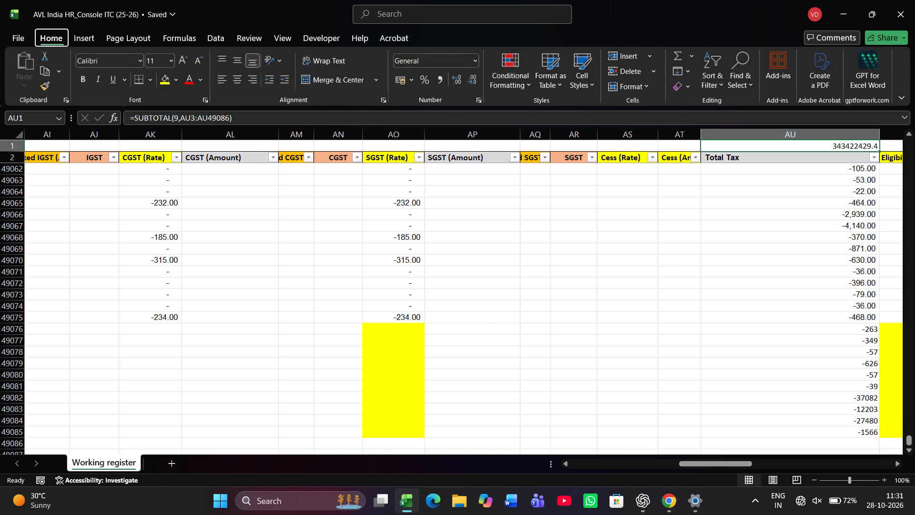
text(h9)
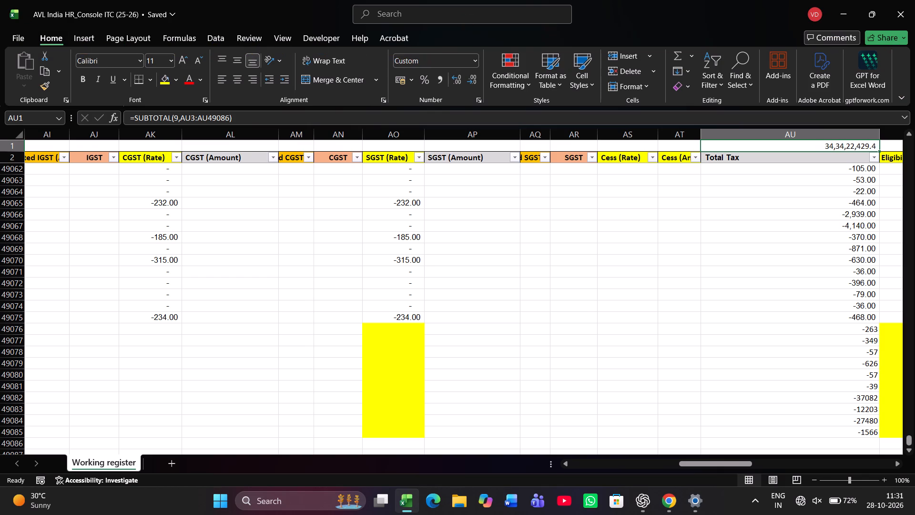
text(h9)
Copy the Total Tax subtotal formula into row 1 above SGST (Rate) in AO1 and CGST (Rate) in AK1.
key(Down)
key(Left)
key(Right)
key(Up)
key(ctrl+c)
key(Left)
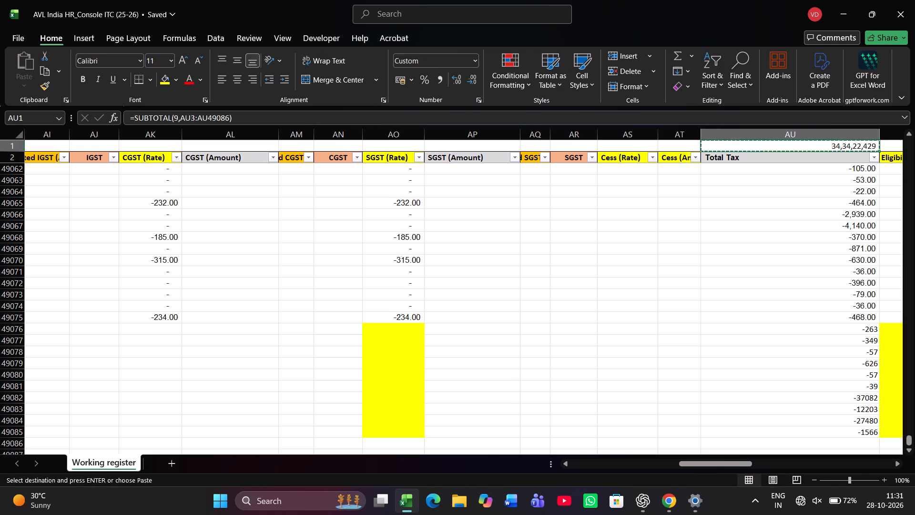
key(Left)
key(Left)
key(Left)
key(Left)
key(Left)
key(Return)
key(ctrl+c)
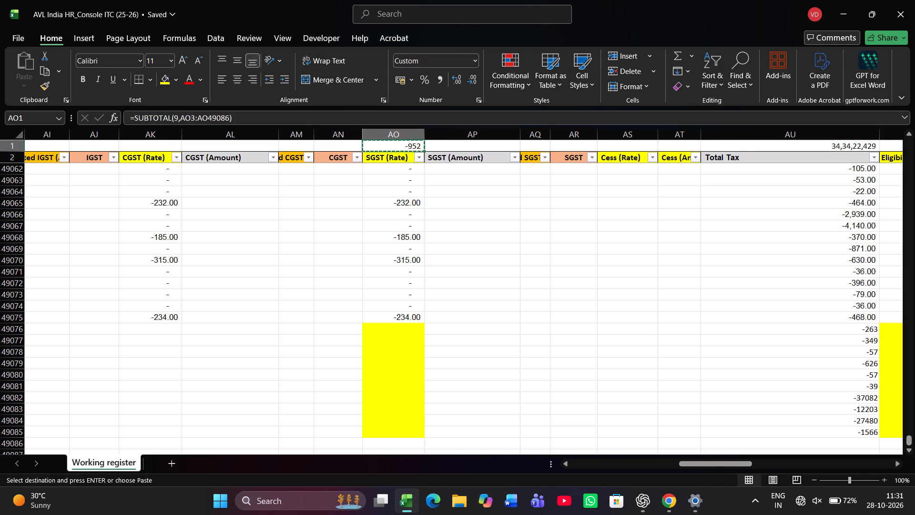
key(Left)
key(Left)
key(Left)
key(Left)
key(Return)
Copy the subtotal formula from AK1 into AH1 above the IGST (Amount) header.
key(ctrl+c)
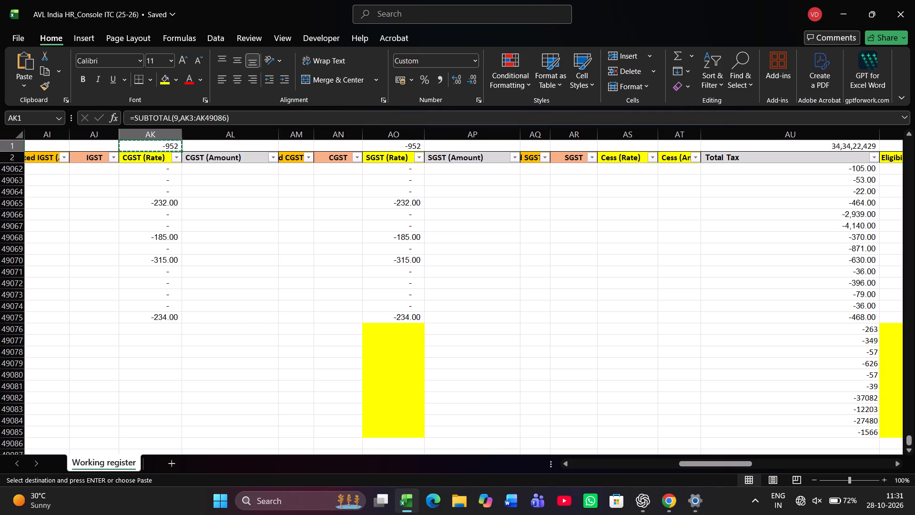
key(Right)
key(Right)
key(Right)
key(Right)
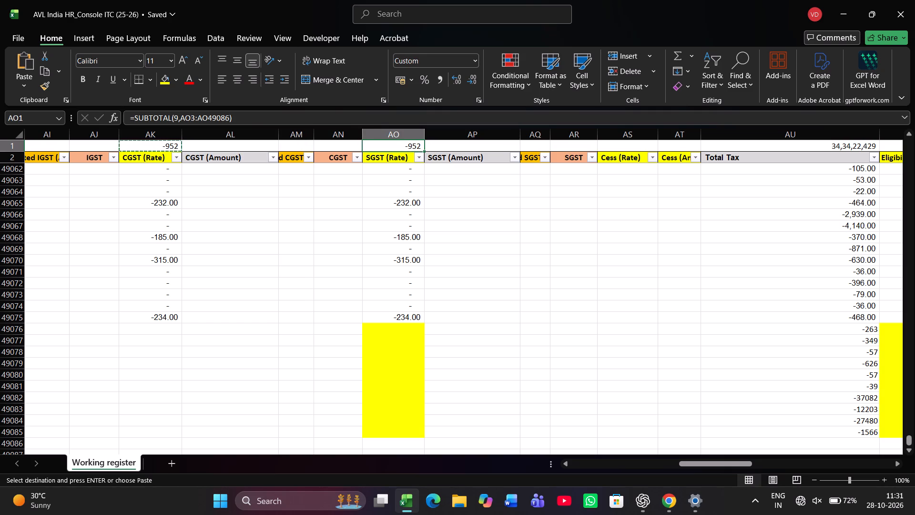
key(Left)
key(Left)
key(Left)
key(Left)
key(Left)
key(Left)
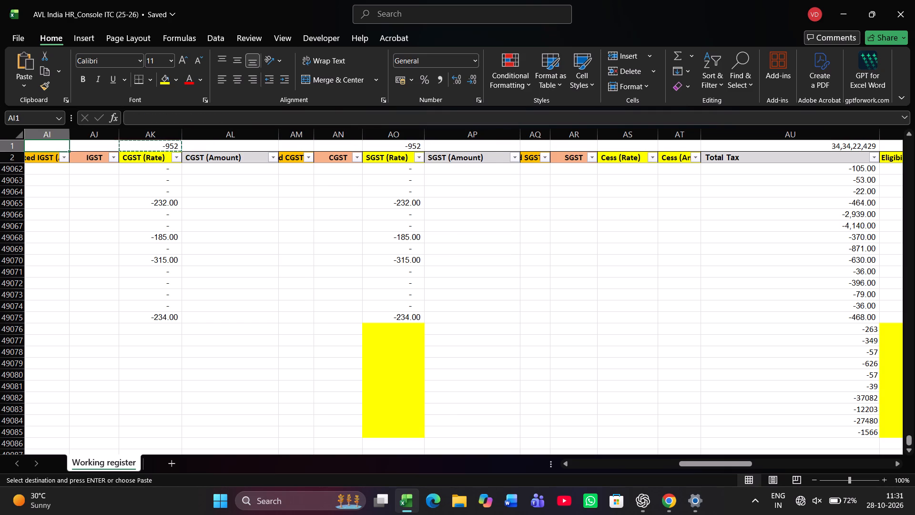
key(Left)
key(Left)
key(Right)
key(Left)
key(Right)
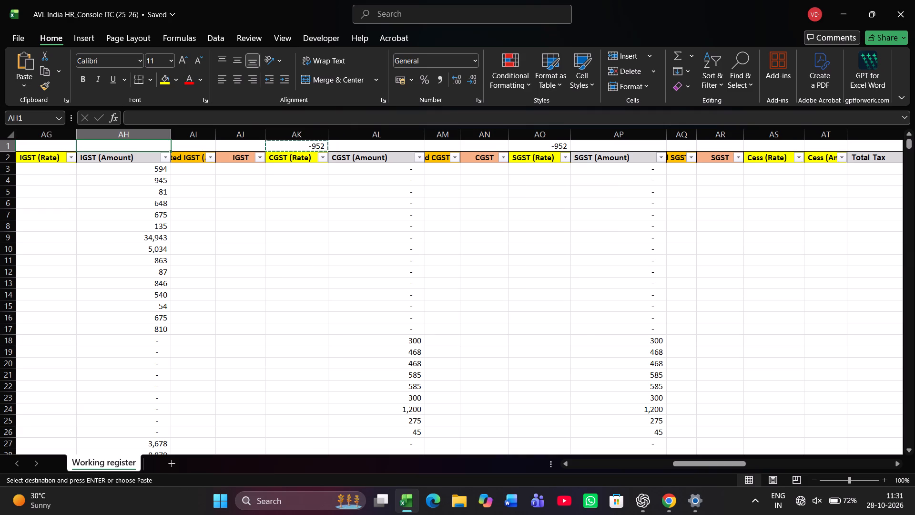
key(Return)
Examine the row 1 subtotals across the IGST, CGST, SGST and Total Tax columns.
key(Down)
key(Right)
key(Right)
key(Right)
key(Right)
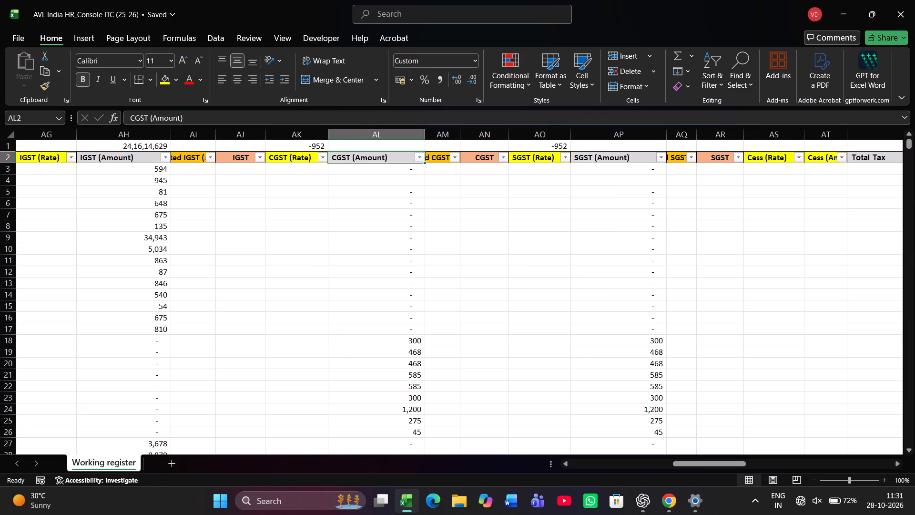
key(Right)
key(Right)
key(Up)
key(Left)
key(Left)
key(Left)
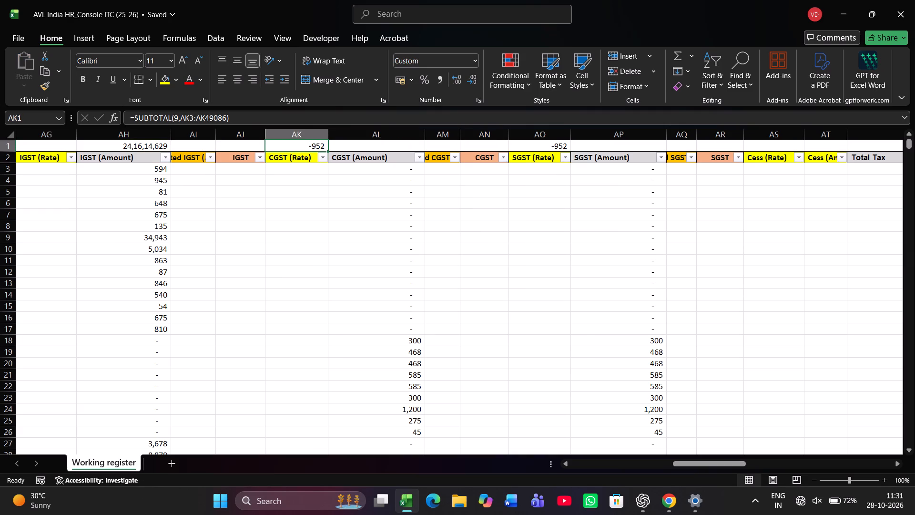
key(Right)
key(Right)
key(Right)
key(Right)
key(Right)
key(Right)
key(Right)
key(Right)
key(Right)
key(Right)
key(Right)
key(Right)
key(Right)
key(Right)
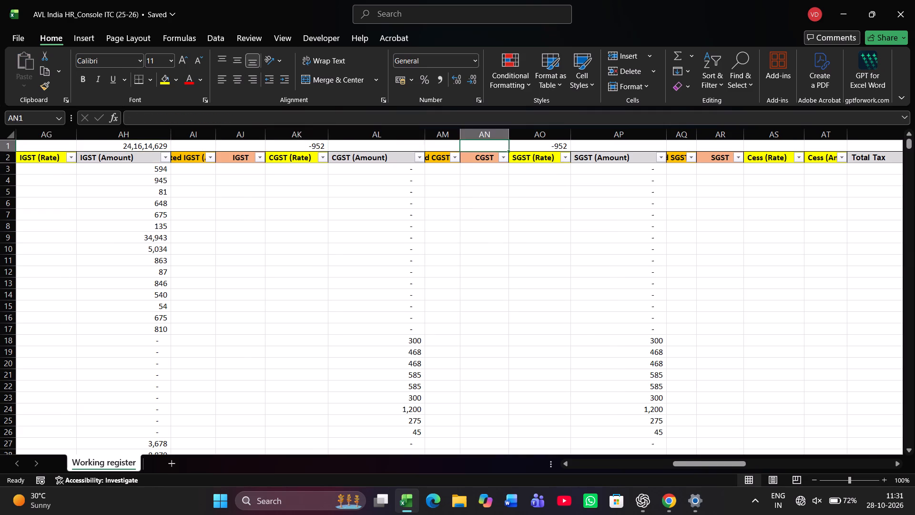
key(Right)
key(Left)
key(Left)
key(Left)
key(Left)
key(Left)
key(Left)
key(Left)
key(Left)
key(Left)
key(Left)
key(Left)
key(Left)
key(Left)
key(Left)
key(Left)
key(Left)
key(Left)
key(Left)
key(Left)
key(Left)
key(Left)
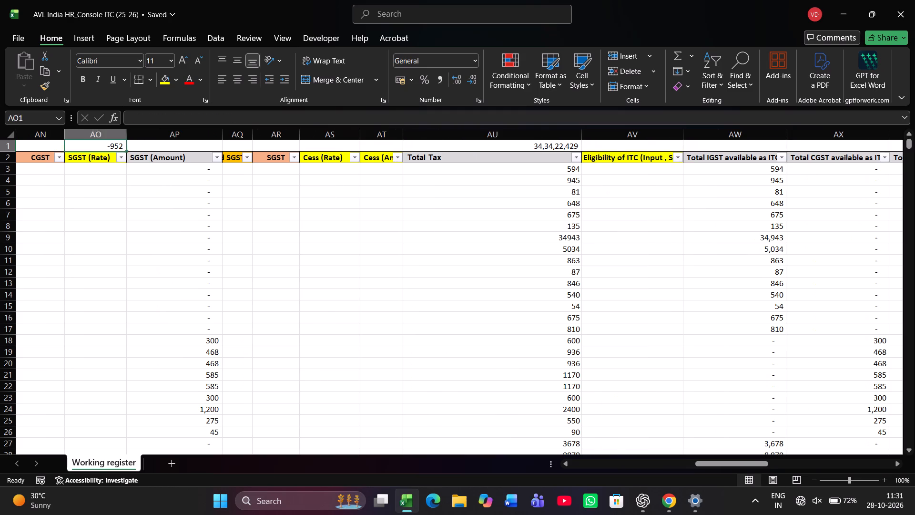
key(Right)
key(Right)
key(Left)
key(shift+Right)
key(shift+Right)
key(shift+Right)
key(shift+Right)
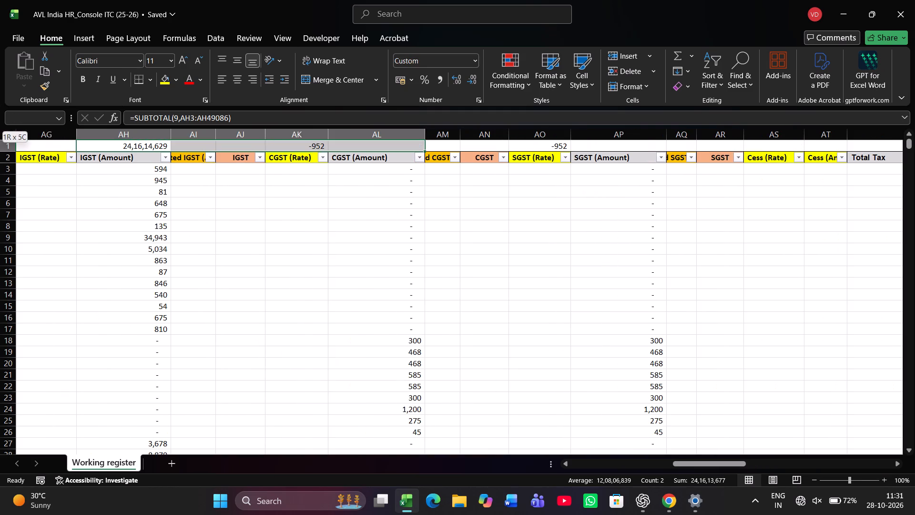
Copy the subtotal formula from AK1 into AL1 above CGST (Amount) and clear the misplaced one in AK1.
key(Right)
key(Right)
key(Right)
key(ctrl+c)
key(Right)
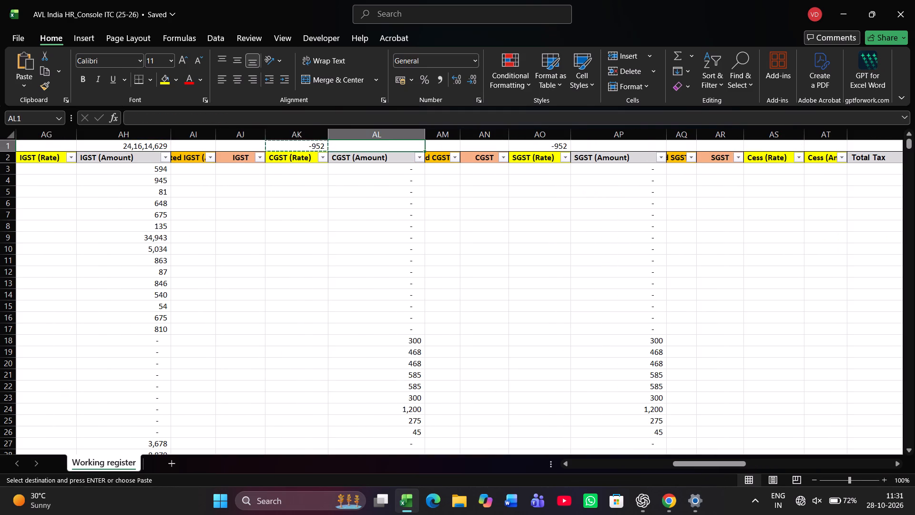
key(Return)
key(Left)
key(Delete)
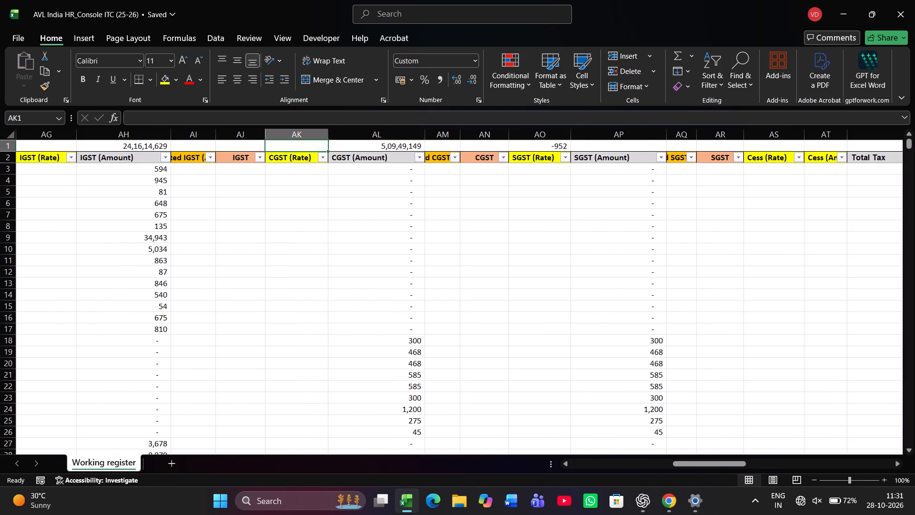
Copy the CGST (Amount) subtotal from AL1 into AP1 above SGST (Amount) and clear the misplaced one in AO1.
key(Right)
key(ctrl+c)
key(ctrl+Right)
key(Right)
key(Return)
key(Left)
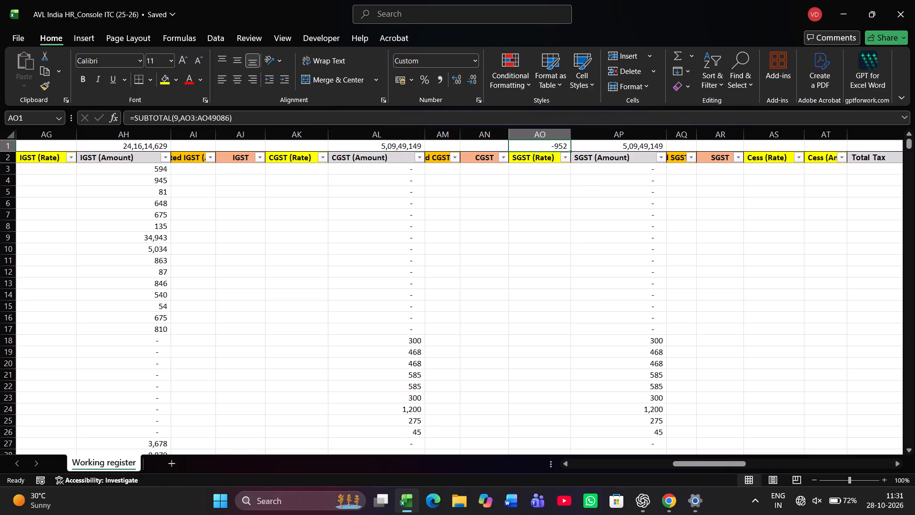
key(Delete)
Filter the Name column of the register to show only the entries assigned to Vikas.
key(Down)
key(ctrl+Left)
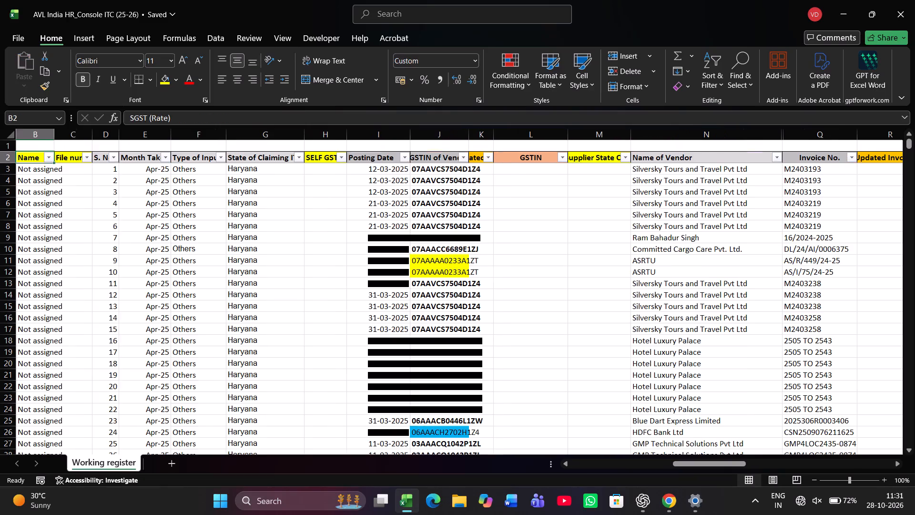
key(Right)
key(Right)
key(Right)
key(Right)
key(Left)
key(Left)
key(Left)
key(Left)
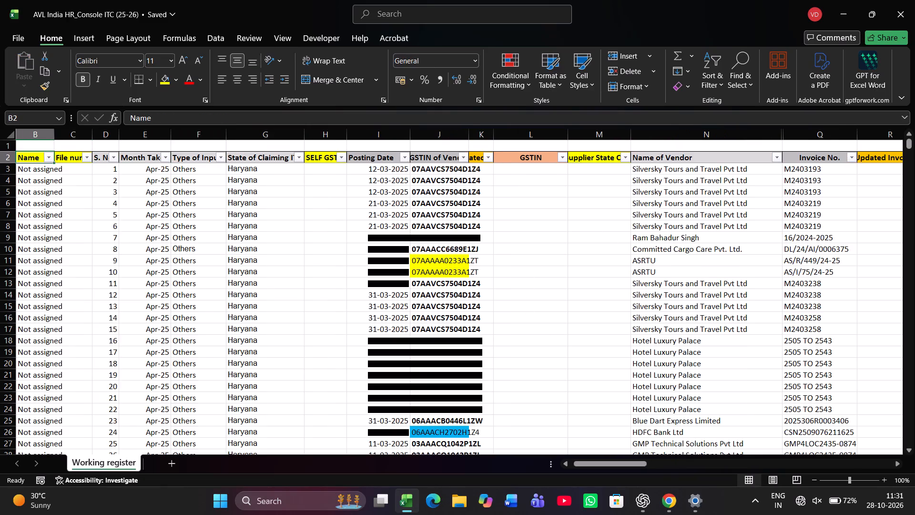
key(alt+Down)
key(alt+Down)
key(alt+Down)
key(alt+Down)
key(alt+Down)
key(alt+Down)
key(alt+Down)
key(alt+Down)
key(alt+Down)
key(alt+Down)
key(alt+Down)
key(Up)
key(space)
key(Down)
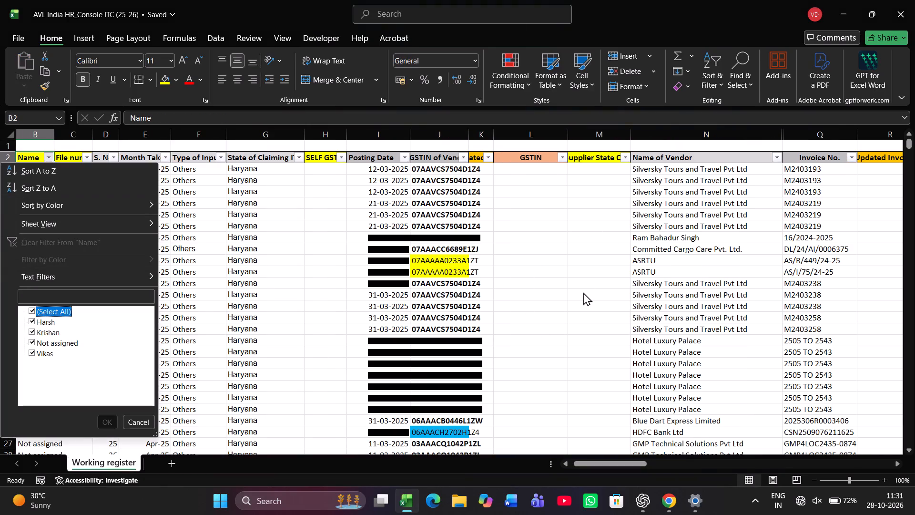
key(Down)
key(Down)
key(Down)
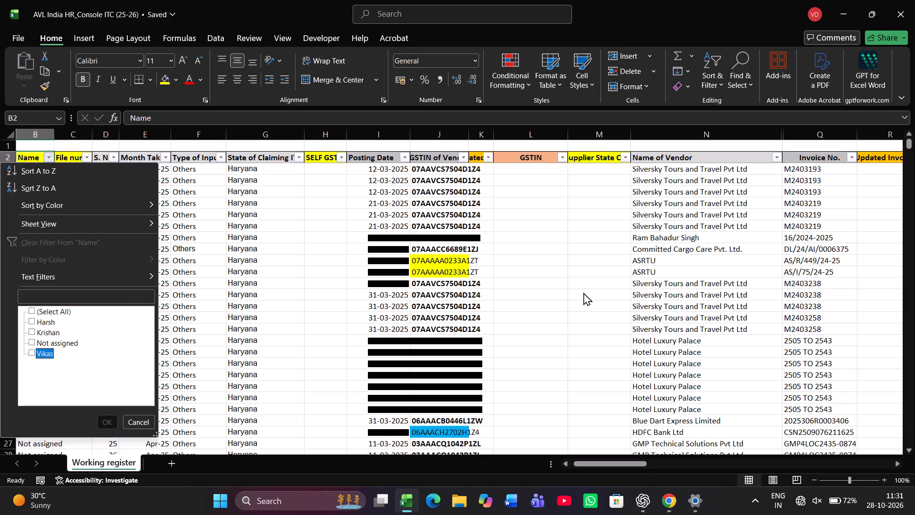
key(space)
key(Return)
Filter the Name of Vendor column to INDUSTRIAL PROJECT EQUIPMENTS only, searching the vendor list for "industri".
key(Right)
key(Right)
key(Right)
key(Right)
key(Right)
key(Right)
key(Right)
key(Right)
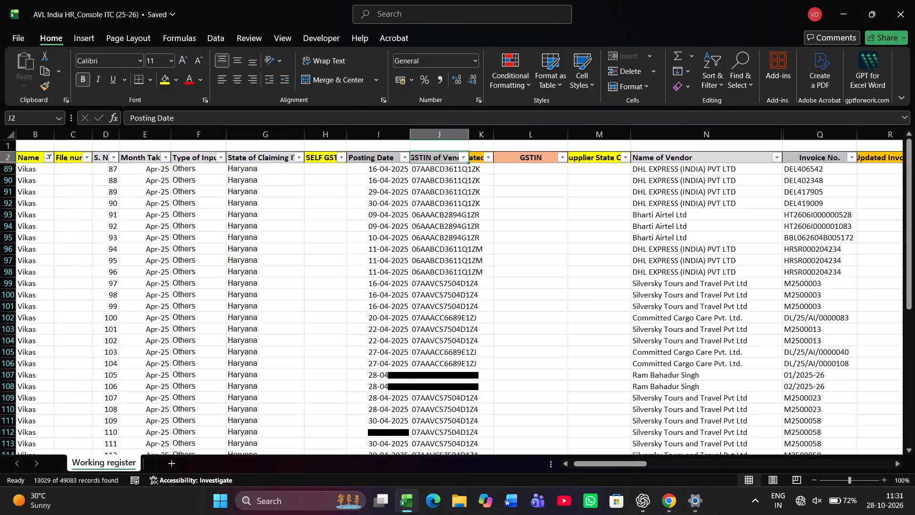
key(Right)
key(Right)
key(Right)
key(Right)
key(alt+Down)
key(alt+Down)
key(alt+Down)
key(alt+Down)
key(alt+Down)
key(alt+Down)
key(alt+Down)
key(alt+Down)
key(alt+Down)
key(alt+Down)
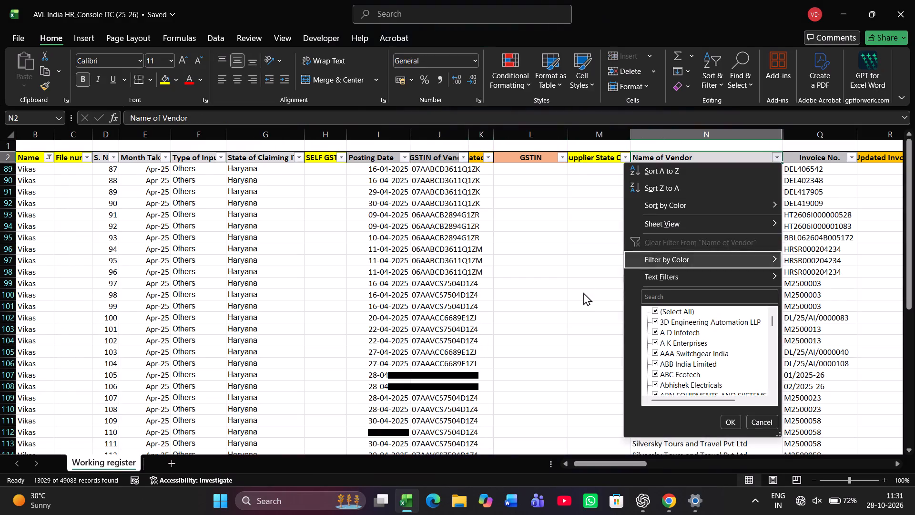
key(Up)
text(indus)
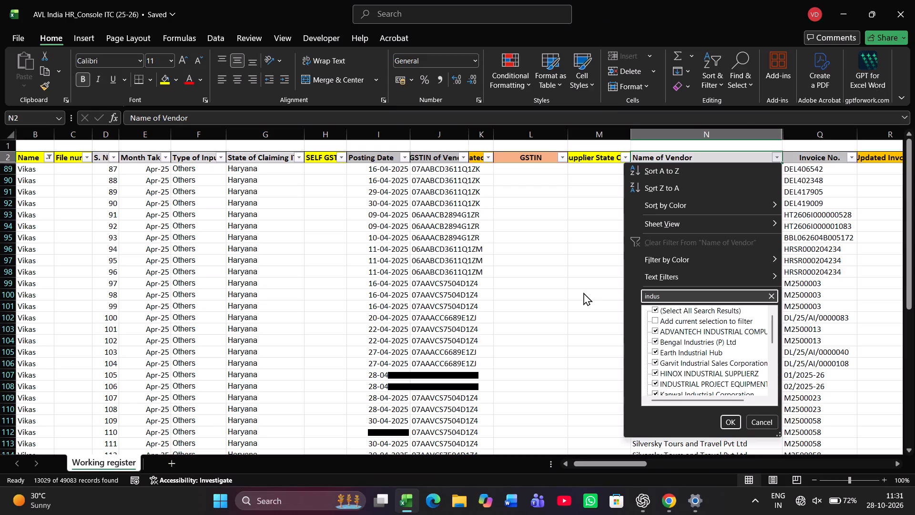
text(tri)
key(Down)
key(Down)
key(space)
key(Down)
key(Down)
key(Down)
key(Down)
key(Down)
key(Down)
key(Down)
key(space)
key(Return)
key(Right)
key(Right)
key(Right)
key(Right)
key(Right)
key(Right)
key(Right)
key(Right)
key(Right)
key(Right)
key(Right)
key(Right)
key(Right)
key(Right)
key(Right)
key(Right)
key(Right)
key(Right)
key(Right)
key(Right)
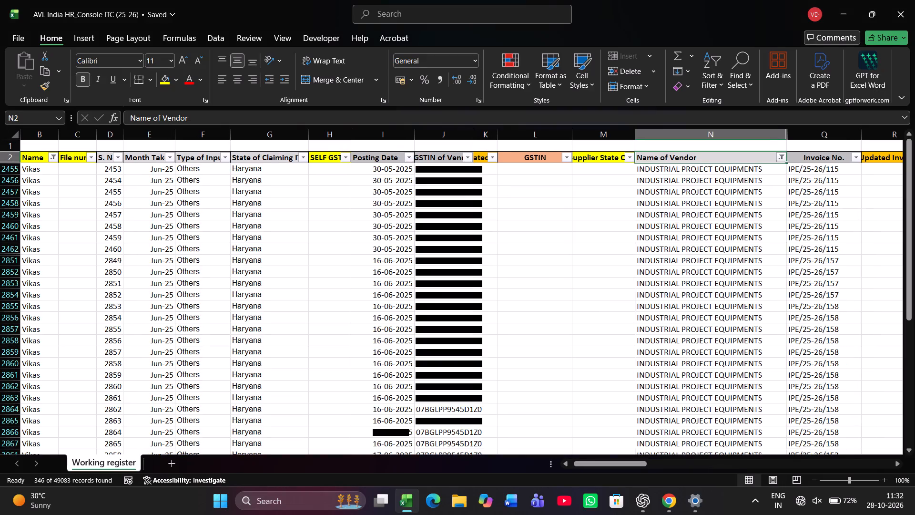
key(Right)
key(Right)
key(Right)
key(Right)
key(Right)
key(Right)
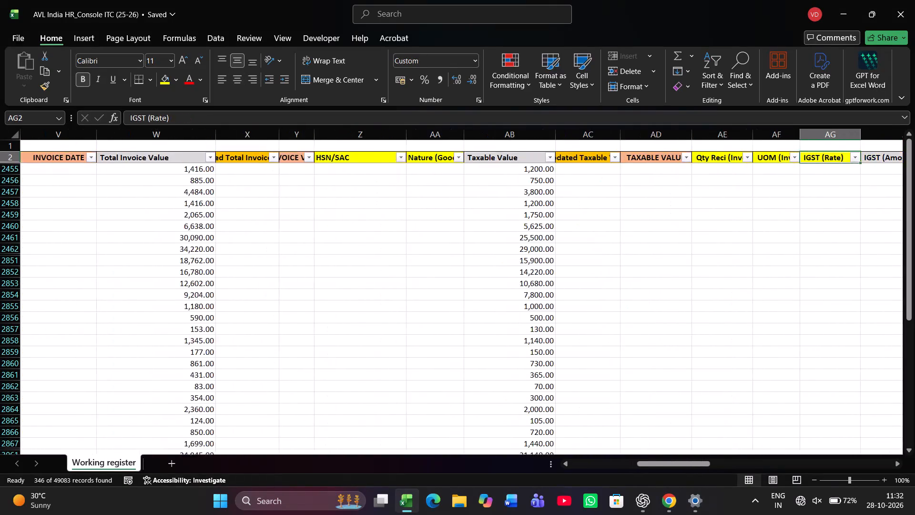
key(Right)
key(Right)
key(Right)
key(Right)
key(Right)
key(Right)
key(Right)
key(Right)
key(Right)
key(Right)
key(Right)
key(Right)
key(Right)
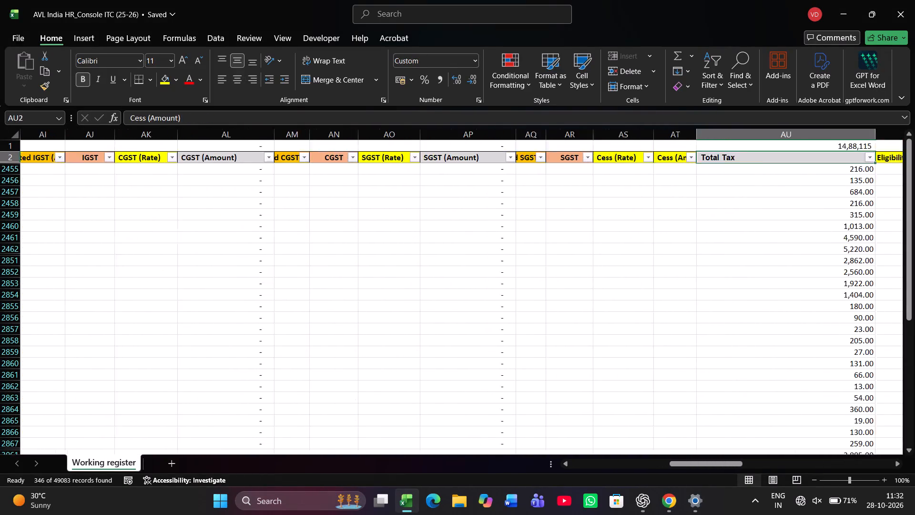
key(Right)
key(Right)
key(Right)
key(Right)
key(Right)
key(Right)
key(Right)
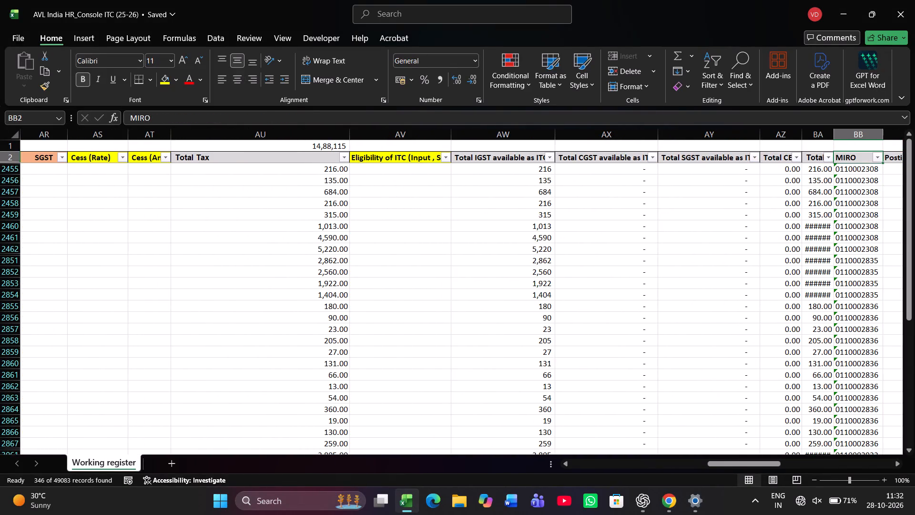
key(alt+Down)
key(alt+Down)
key(alt+Down)
key(alt+Down)
key(alt+Down)
key(alt+Down)
key(alt+Down)
key(alt+Down)
key(alt+Down)
key(Down)
key(space)
key(Down)
key(Down)
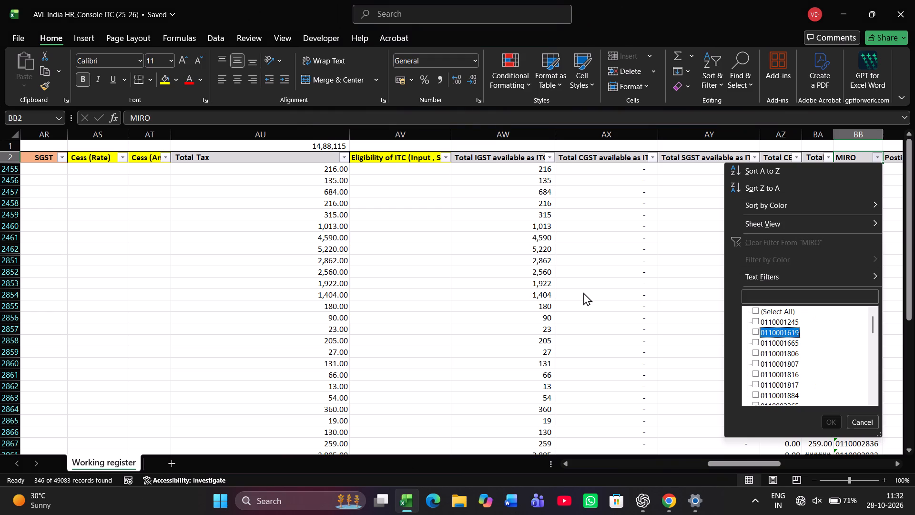
key(Down)
key(Down)
key(Down)
key(Down)
key(space)
key(Return)
Select all the filtered MIRO entries down the column to check how many lines the document has.
key(Down)
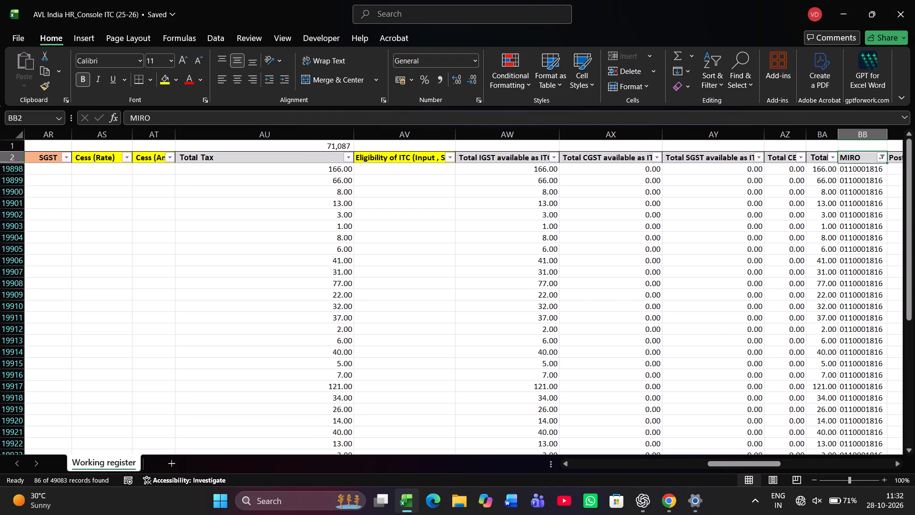
key(ctrl+shift+Down)
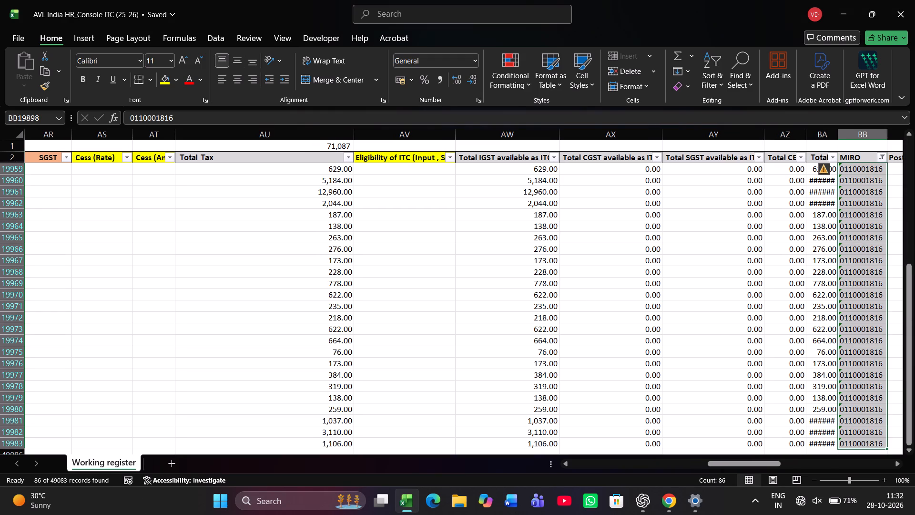
Examine the Total Tax column for the filtered MIRO document, checking the subtotal above it and the first line amounts.
key(Up)
key(Up)
key(Up)
key(Left)
key(Left)
key(Left)
key(Left)
key(Left)
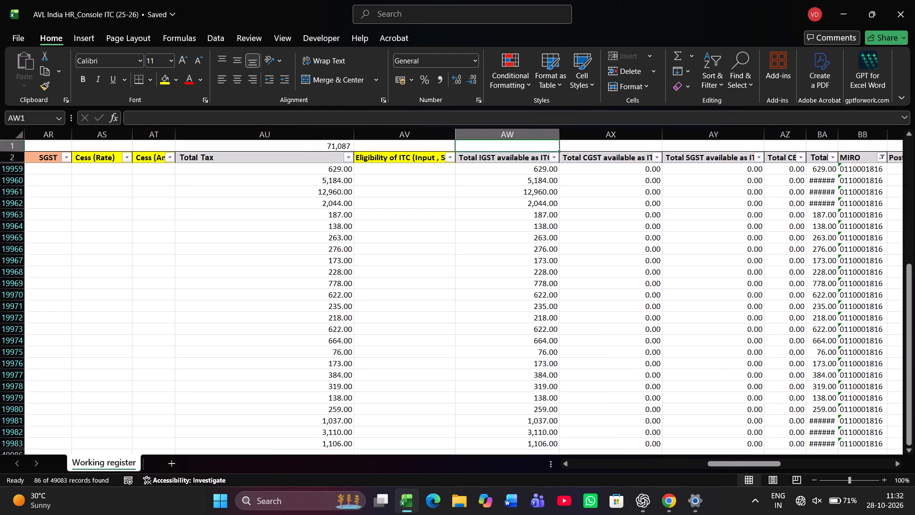
key(Left)
key(Left)
key(Down)
key(Down)
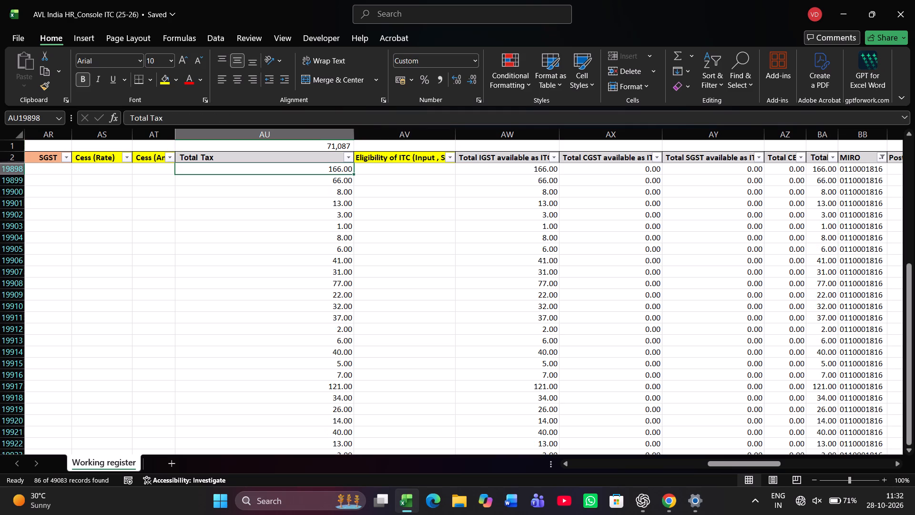
key(Down)
key(Down)
key(Down)
key(Down)
key(Down)
key(Up)
key(Up)
key(Up)
key(Up)
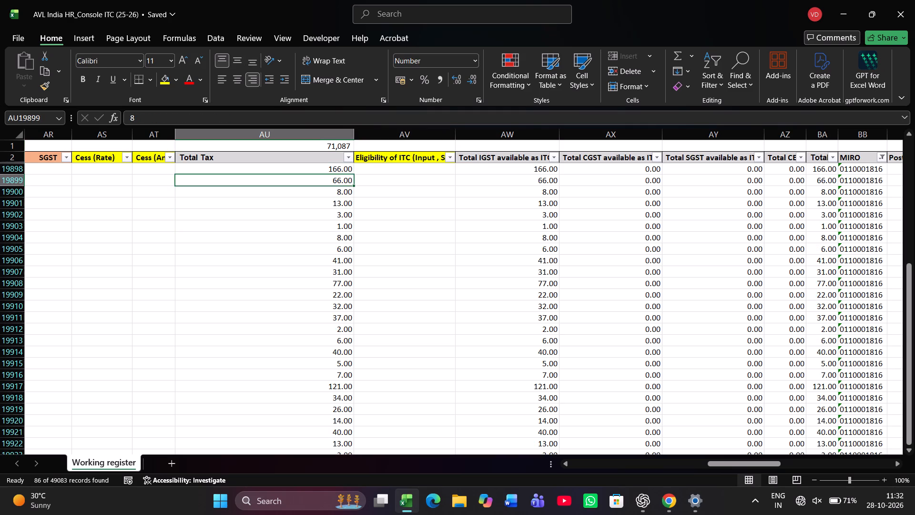
key(Up)
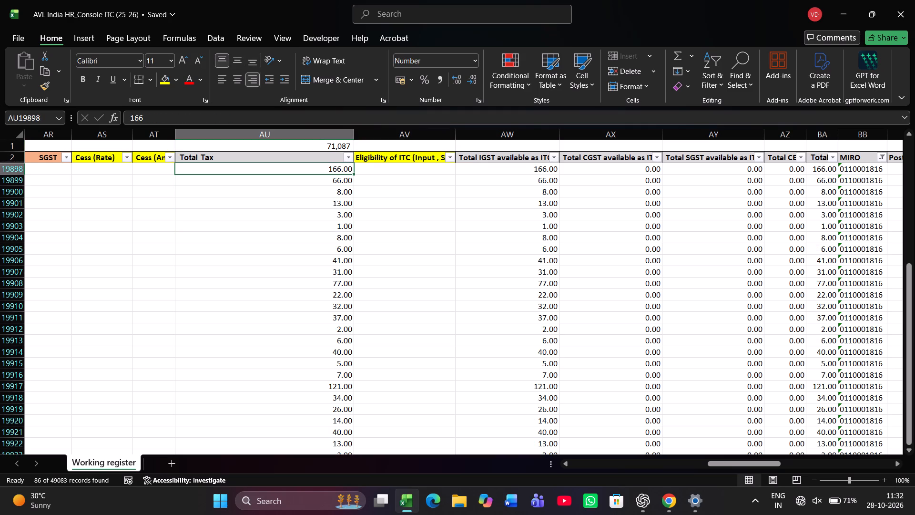
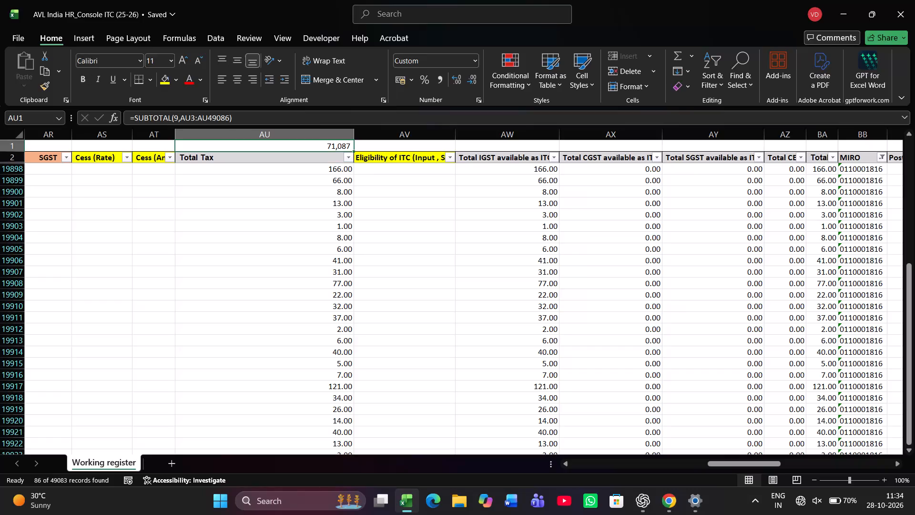
Copy the subtotal formula above Total Tax into AD1, and from there into AB1 above the Taxable Value column.
key(ctrl+c)
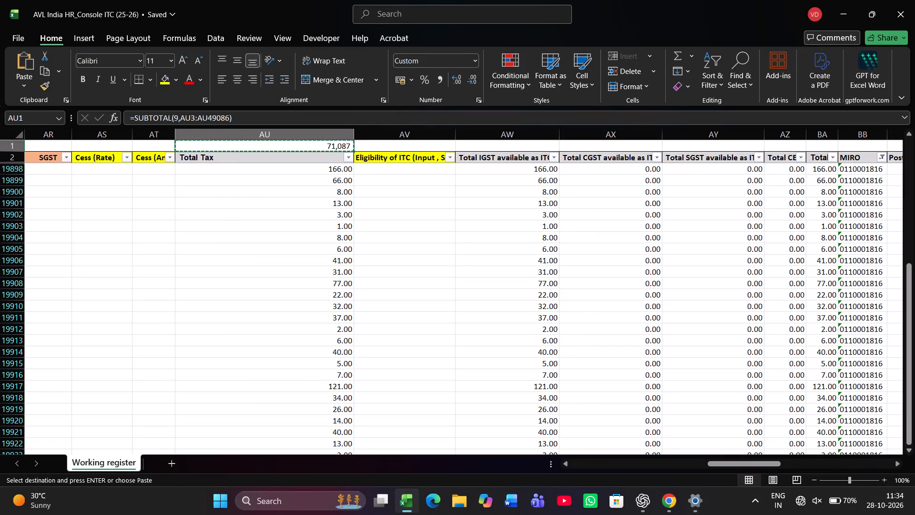
key(Left)
key(Left)
key(Left)
key(Left)
key(Left)
key(Left)
key(Left)
key(Left)
key(Left)
key(Left)
key(Left)
key(Left)
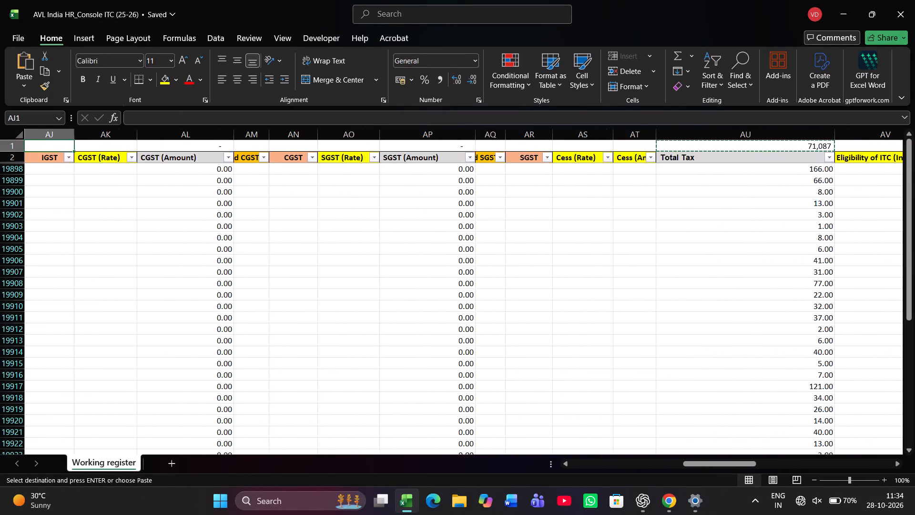
key(Left)
key(Left)
key(Left)
key(Left)
key(Left)
key(Left)
key(Right)
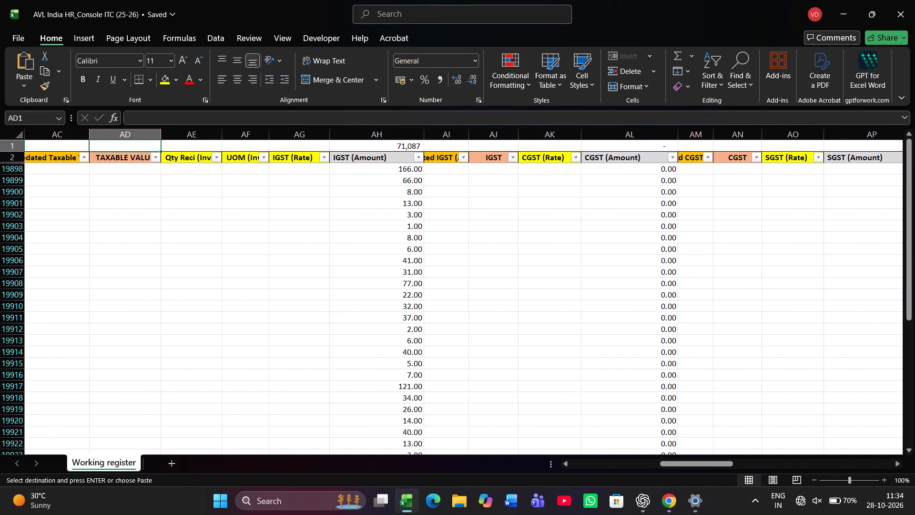
key(Return)
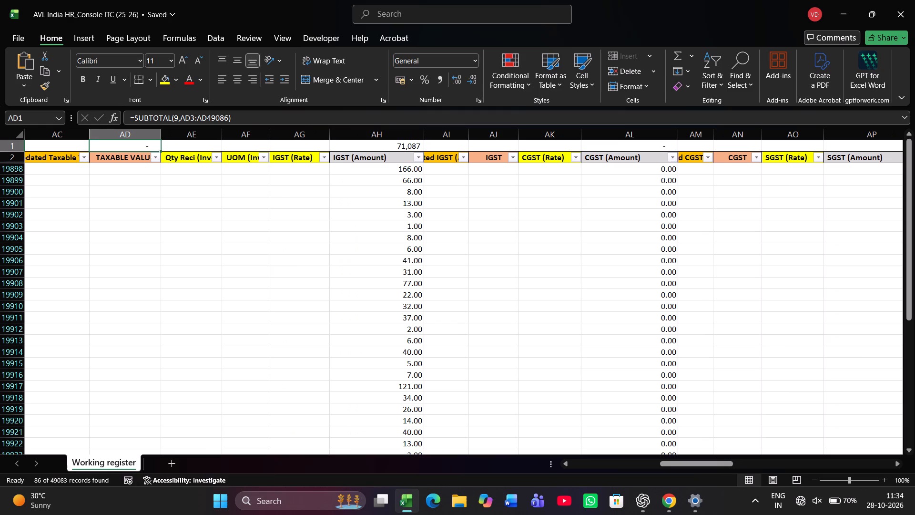
key(ctrl+c)
key(Left)
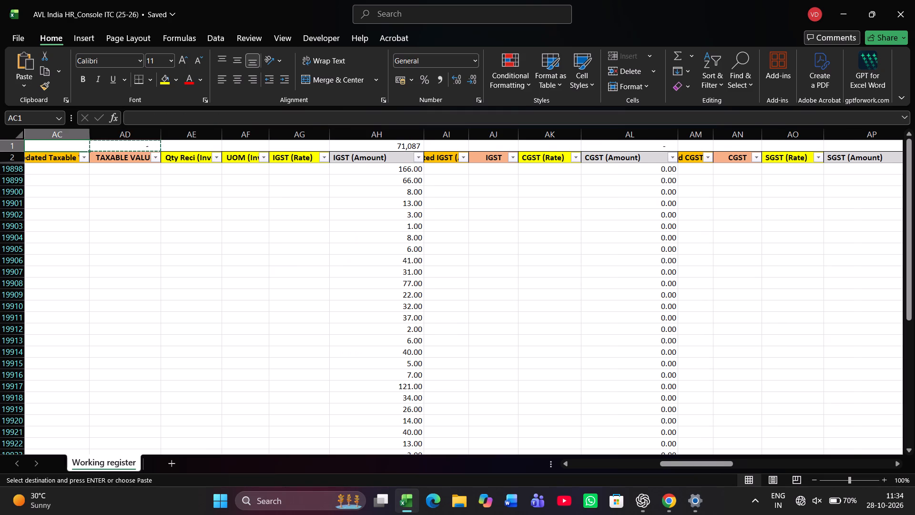
key(Left)
key(Return)
Delete the extra subtotal formula from AD1 above the TAXABLE VALUE column.
key(Right)
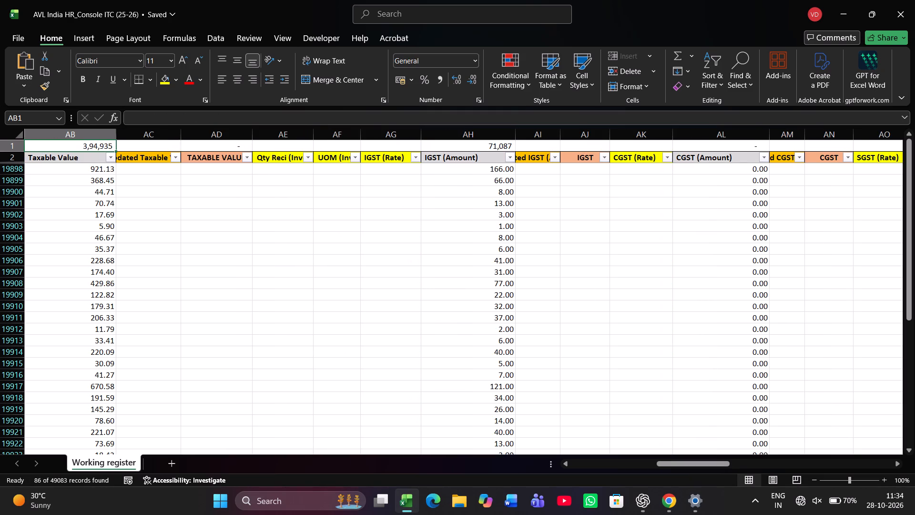
key(Right)
key(Delete)
Copy the subtotal formula above Taxable Value into W1 above the Total Invoice Value column.
key(Left)
key(Left)
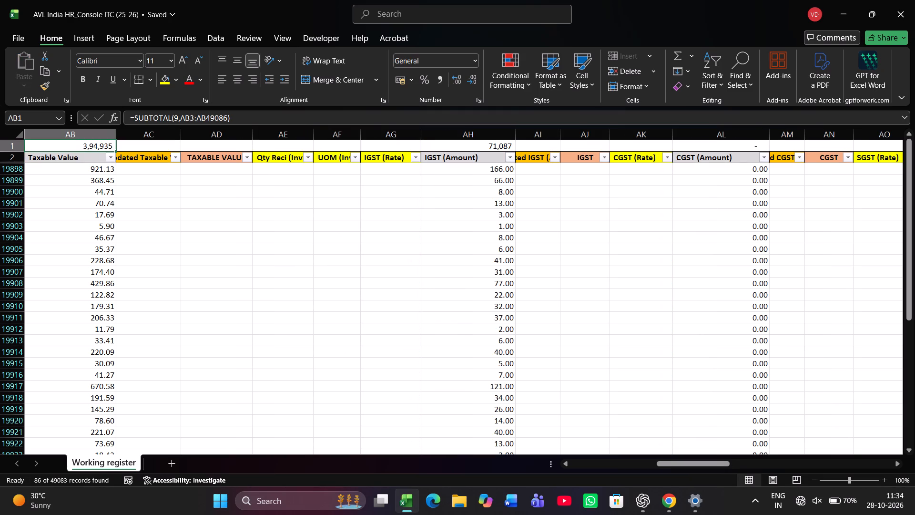
key(ctrl+c)
ctrl+click(583, 292)
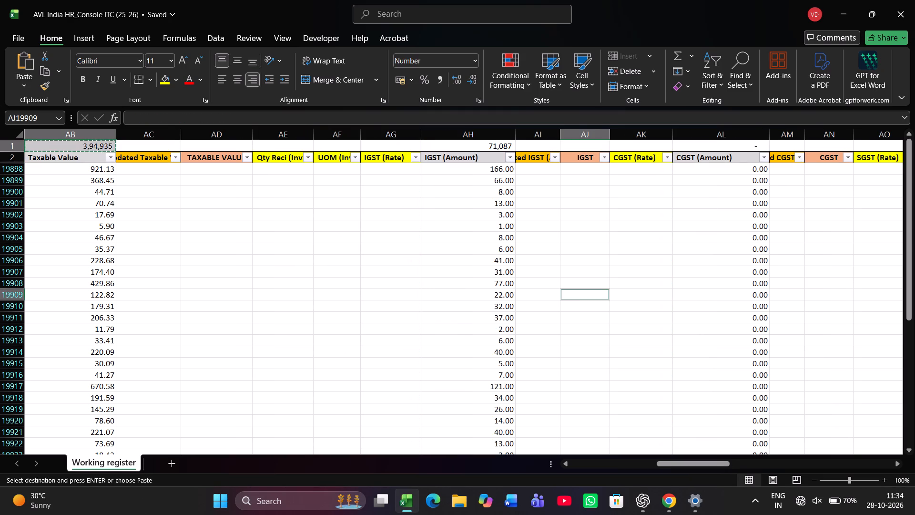
key(Left)
key(Left)
key(Left)
key(Left)
key(Left)
key(Left)
key(Left)
key(Left)
key(Left)
key(Left)
key(Left)
key(Left)
key(Left)
key(Left)
key(Left)
key(Left)
key(Left)
key(Left)
key(Left)
key(Up)
key(Up)
key(Up)
key(Up)
key(Up)
key(Up)
key(Up)
key(Up)
key(Up)
key(Up)
key(Up)
key(Up)
key(Up)
key(Up)
key(Up)
key(Up)
key(Up)
key(Up)
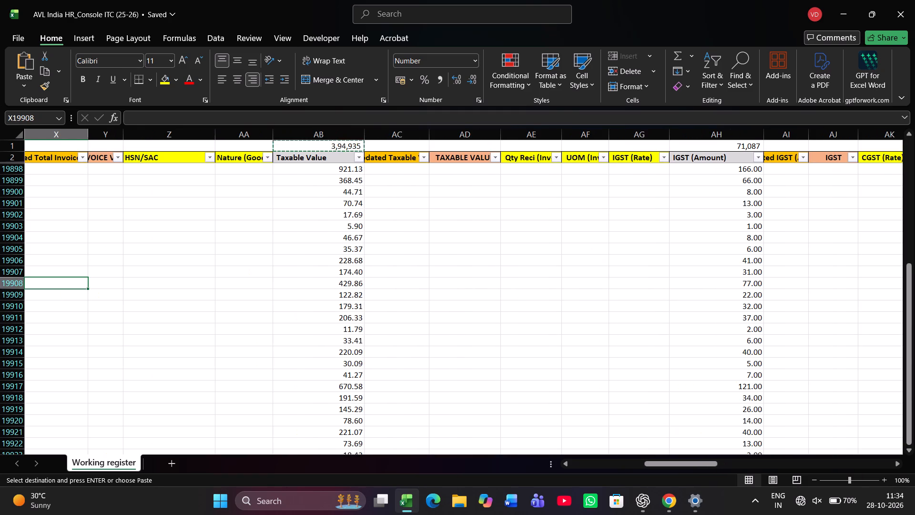
key(Left)
key(Left)
key(Left)
key(Right)
key(Right)
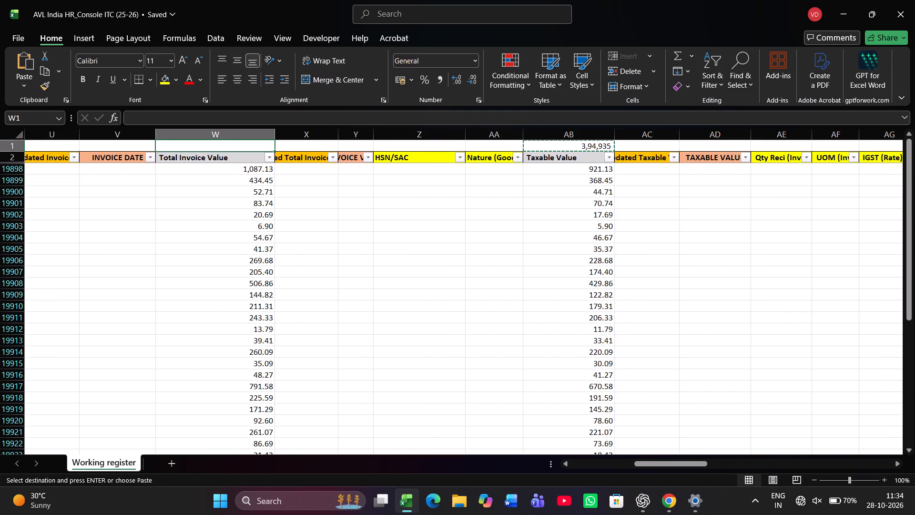
key(Return)
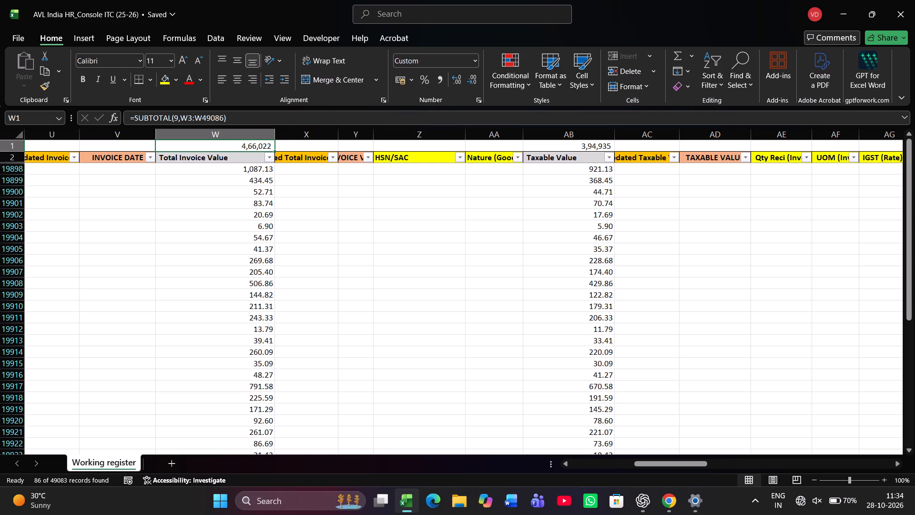
Enter 466022 in column X beside the first filtered Total Invoice Value and fill it down through row 19983.
key(Down)
key(Up)
key(Down)
key(Down)
key(Right)
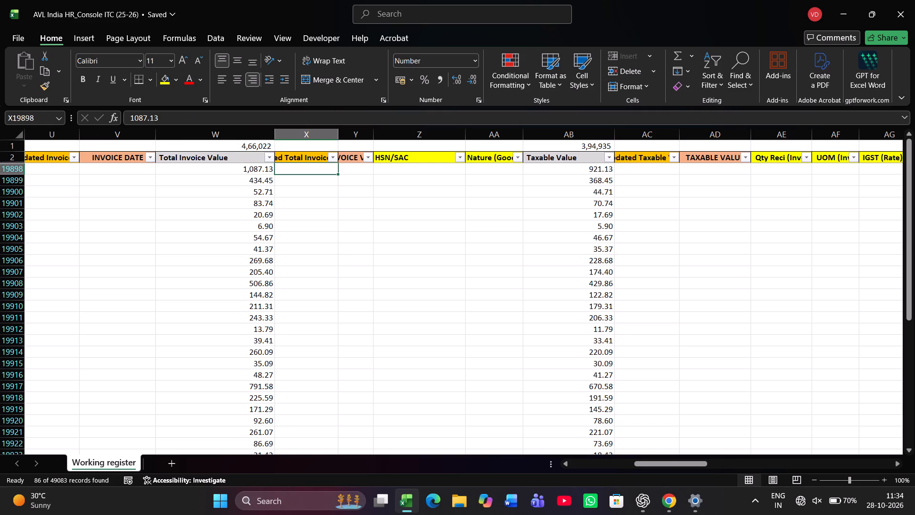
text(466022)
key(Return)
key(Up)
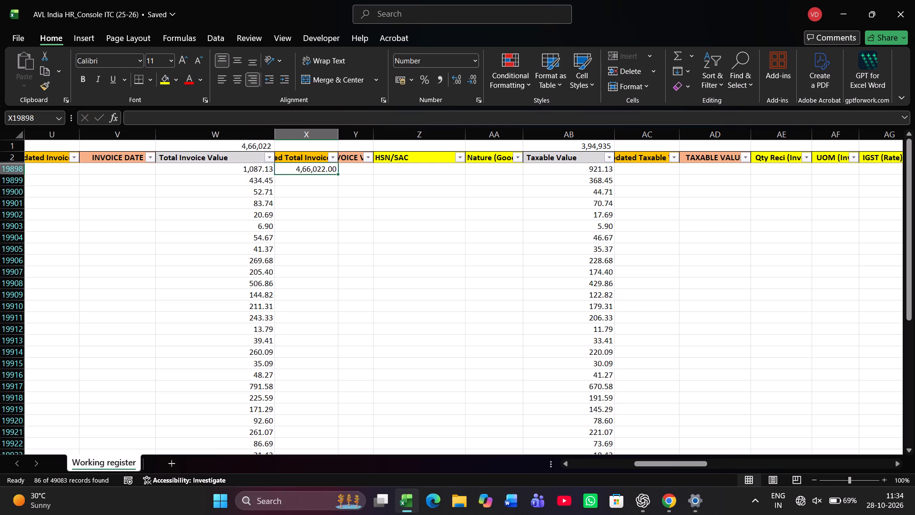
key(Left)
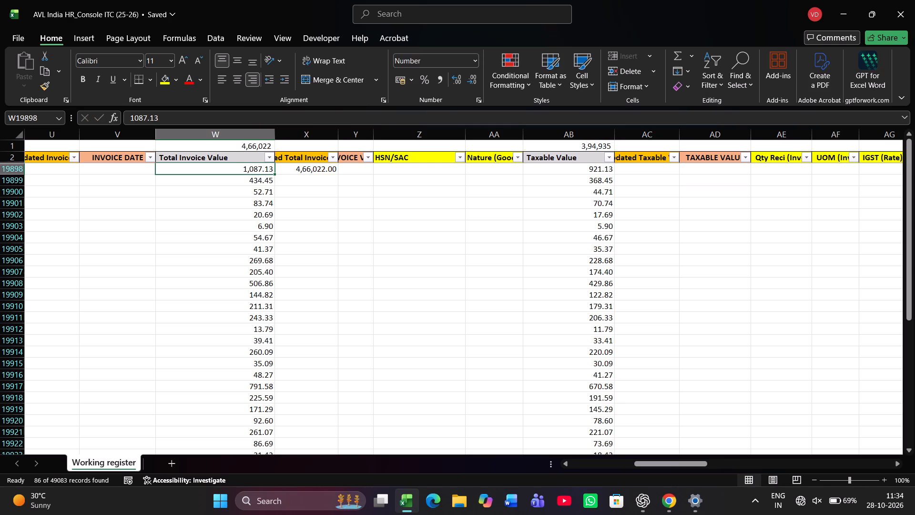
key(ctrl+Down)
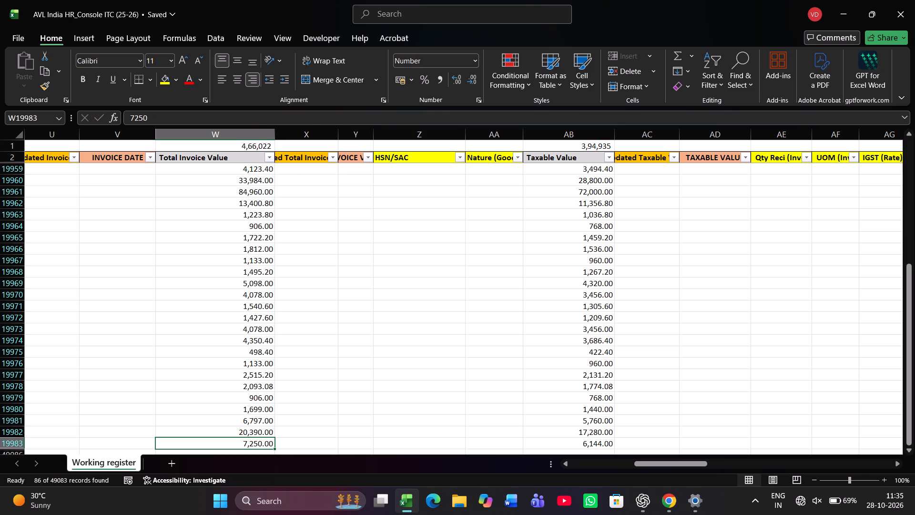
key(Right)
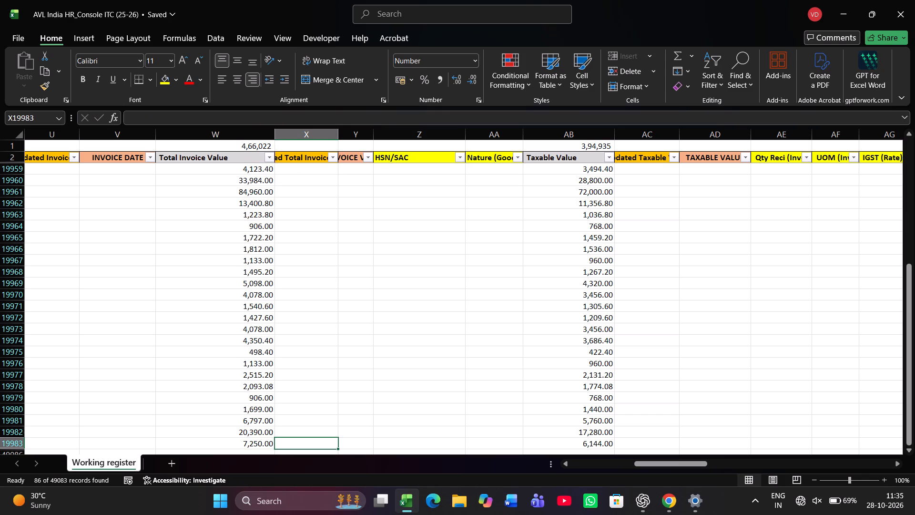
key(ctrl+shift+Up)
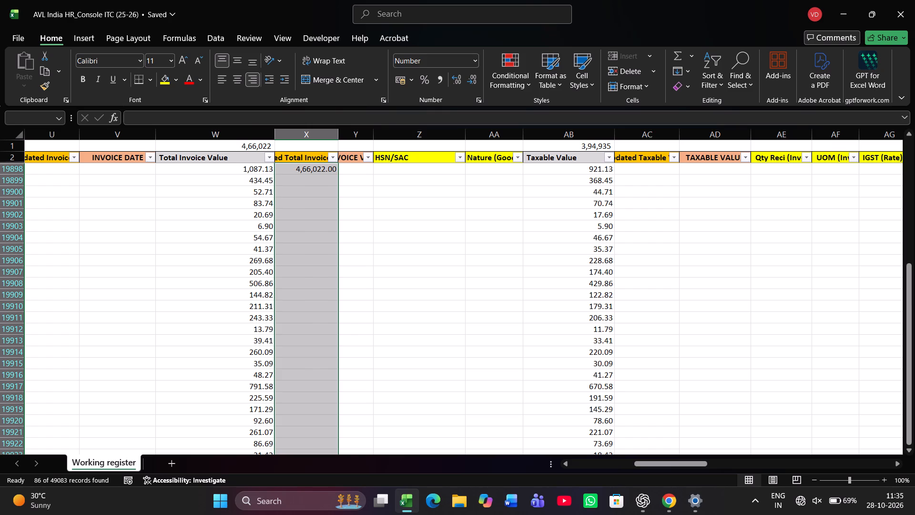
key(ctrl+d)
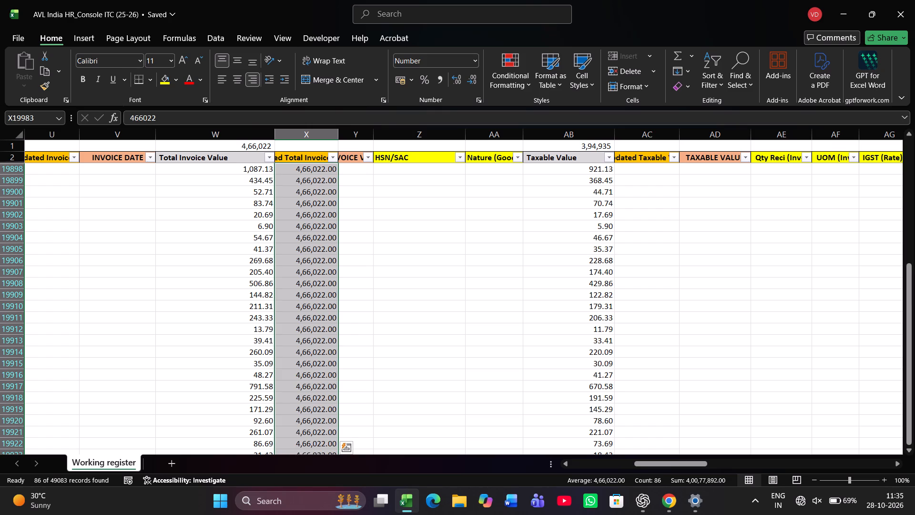
Enter "ok" in the INVOICE VALUE column Y for the first filtered row and fill it down through row 19983.
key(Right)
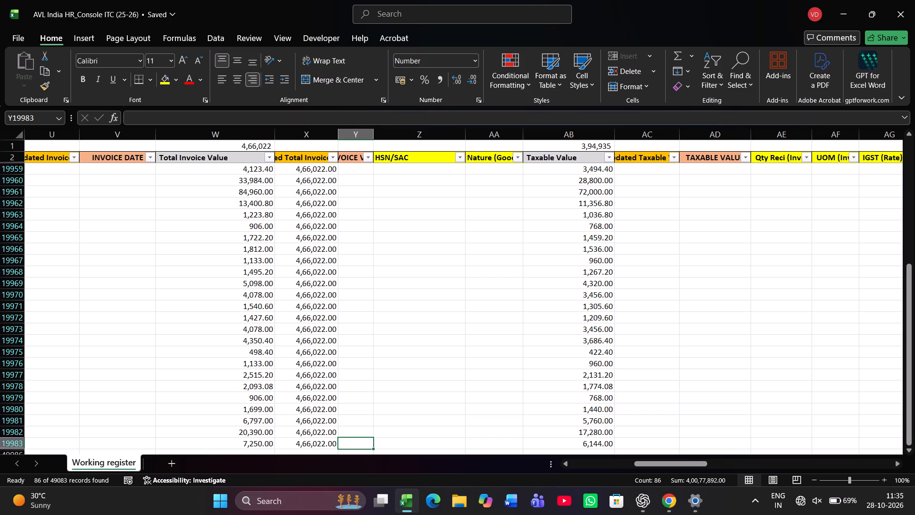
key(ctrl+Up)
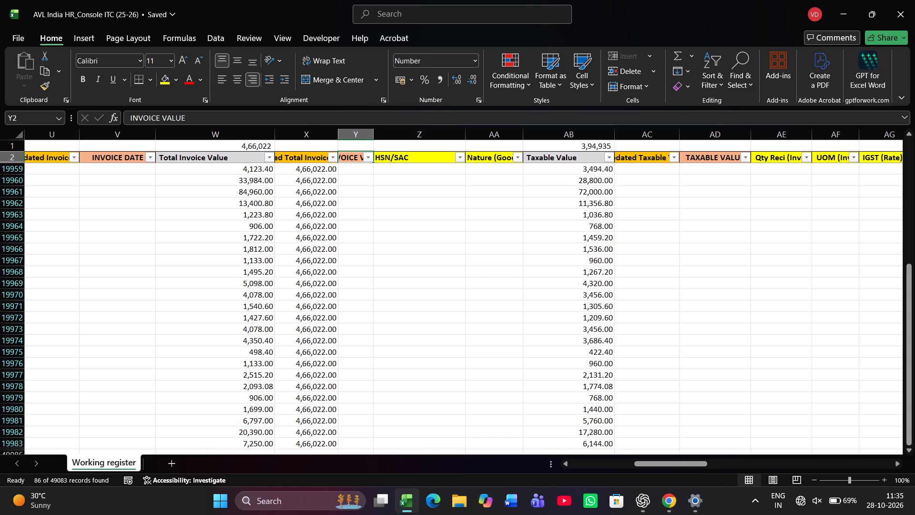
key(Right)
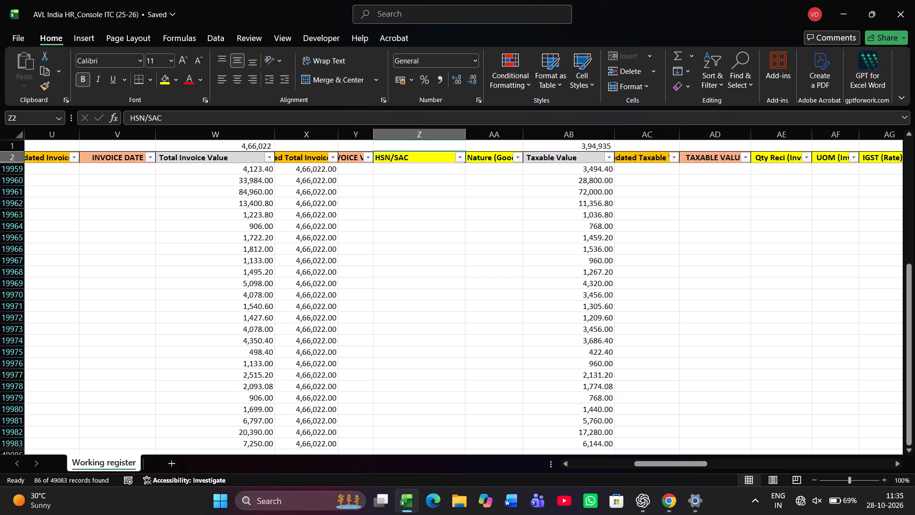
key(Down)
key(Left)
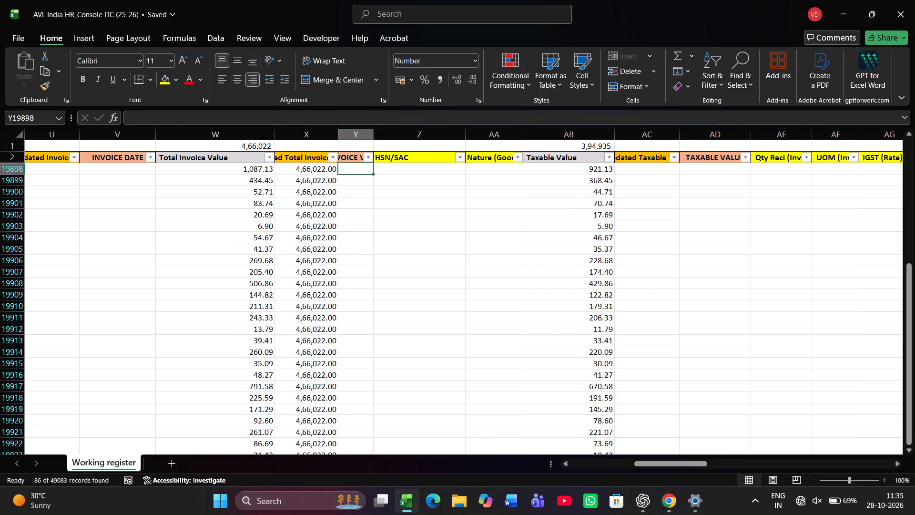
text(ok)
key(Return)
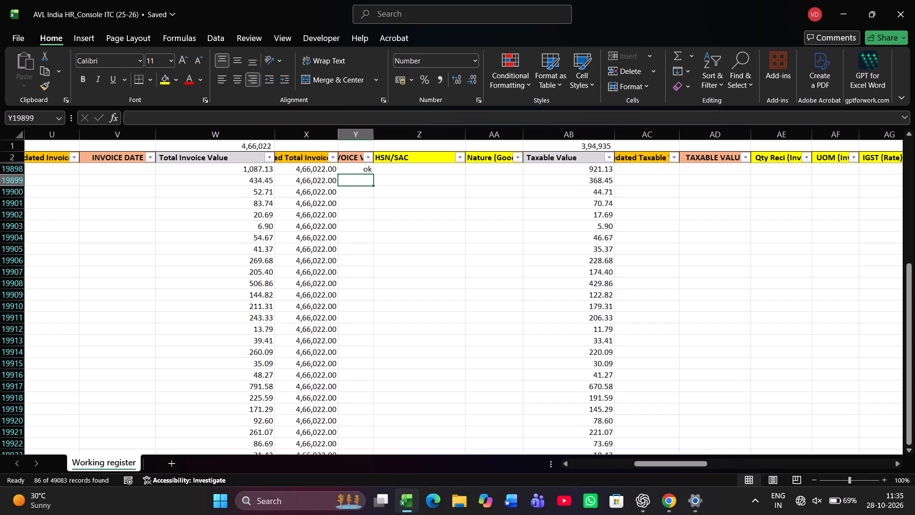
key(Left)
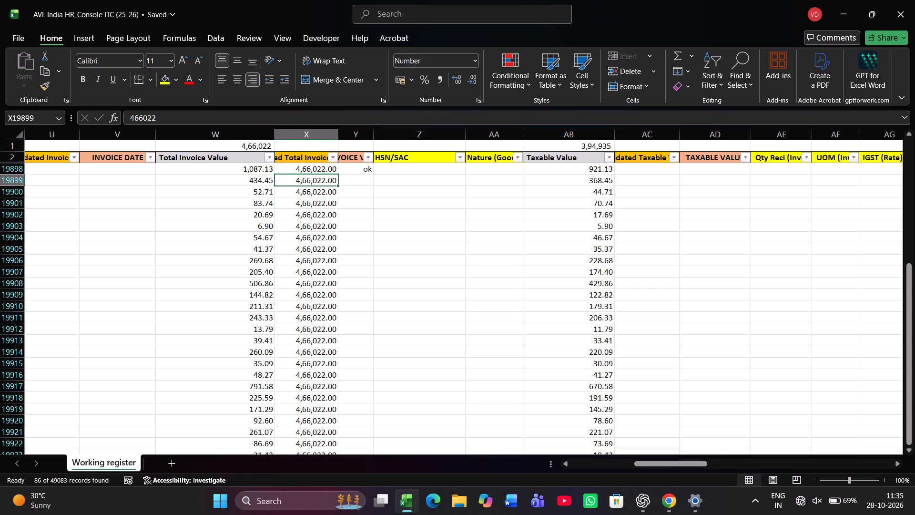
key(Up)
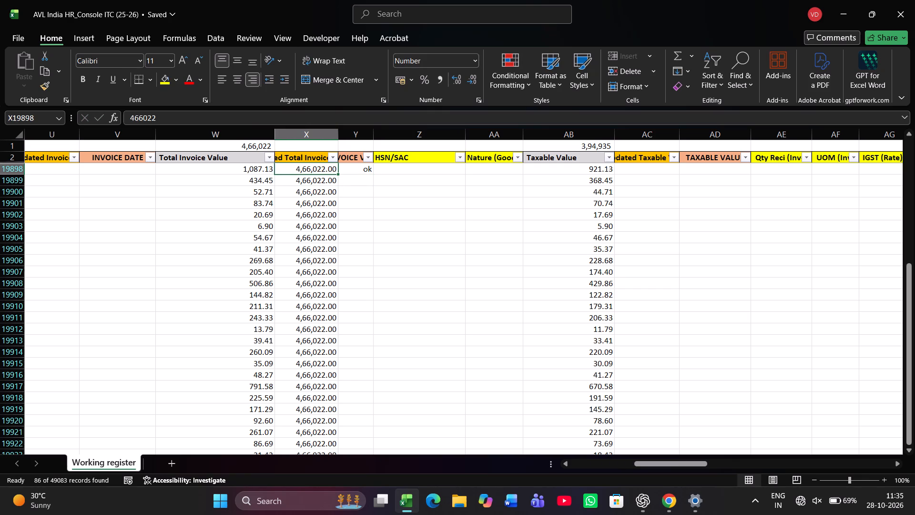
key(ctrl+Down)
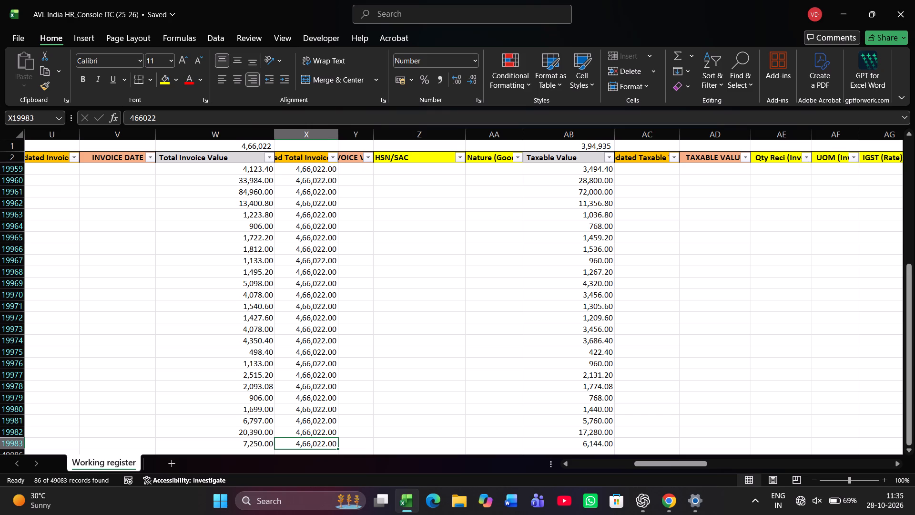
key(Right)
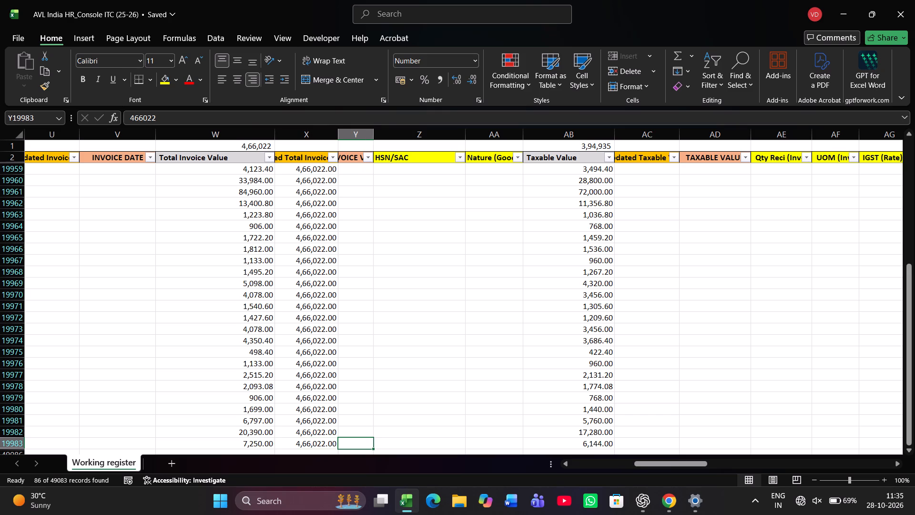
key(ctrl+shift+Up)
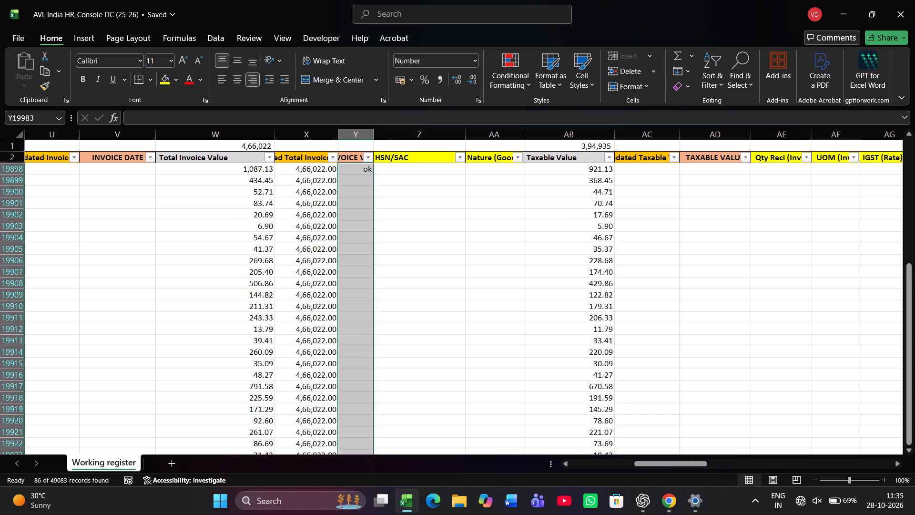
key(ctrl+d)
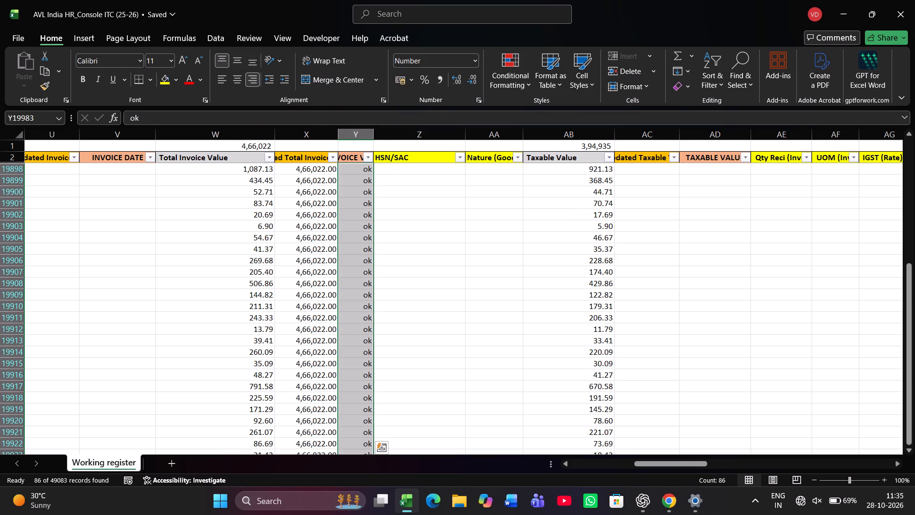
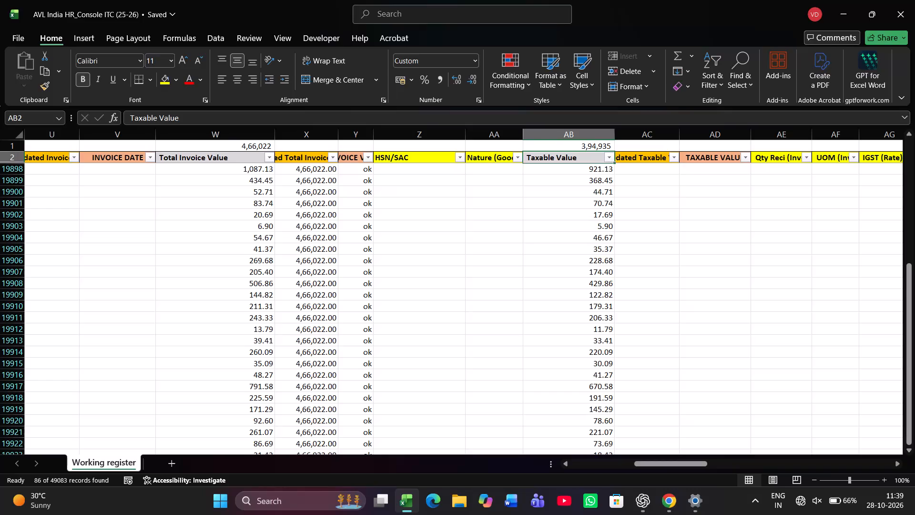
Enter 5800 in AC1 above the Updated Taxable Value column, beside the taxable value subtotal.
key(Down)
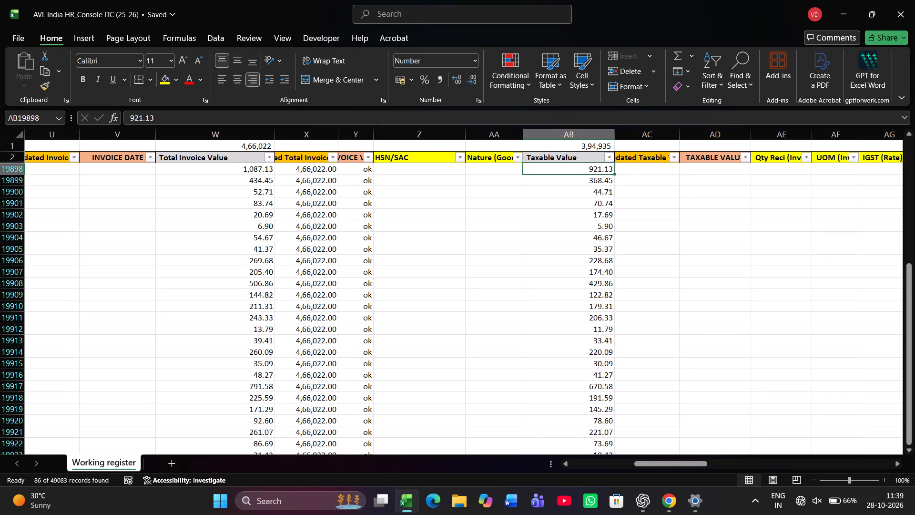
key(Right)
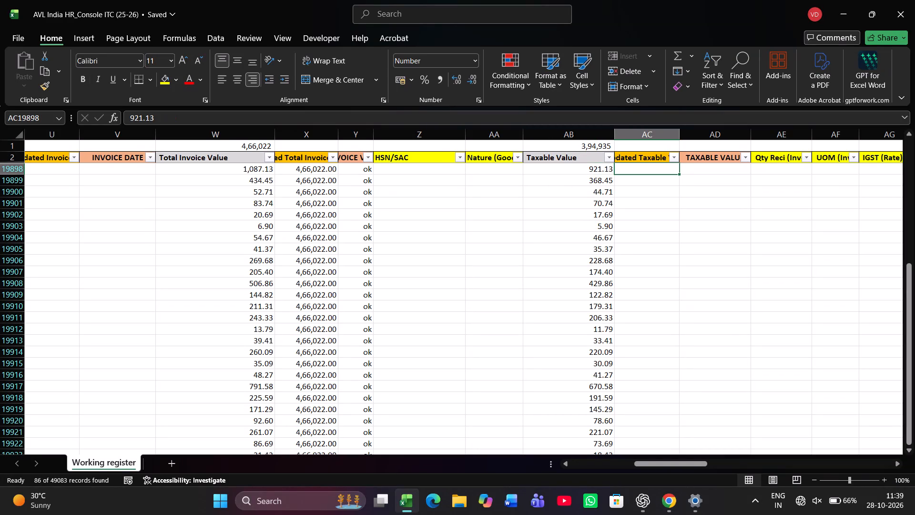
key(Up)
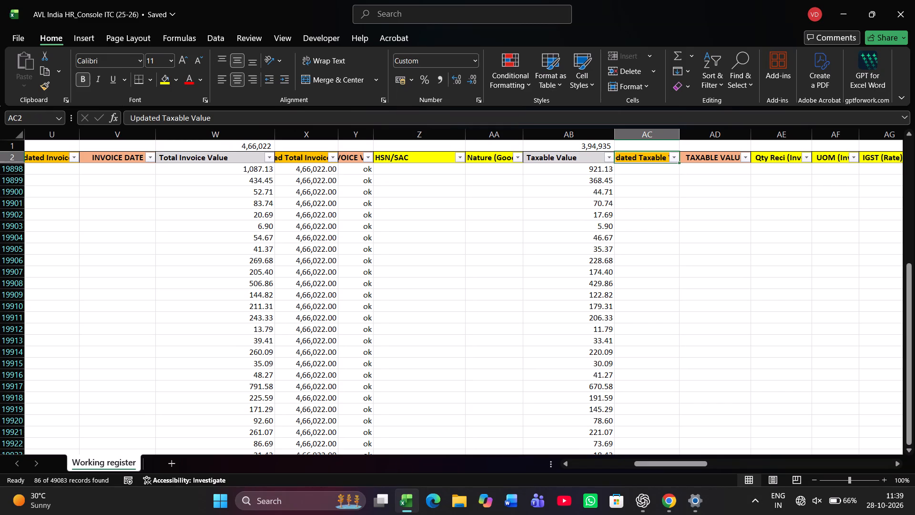
key(Up)
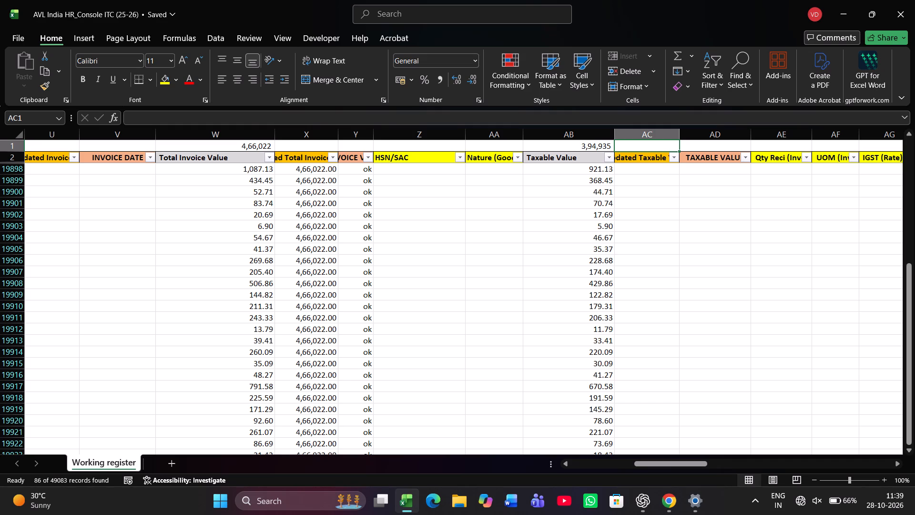
text(389)
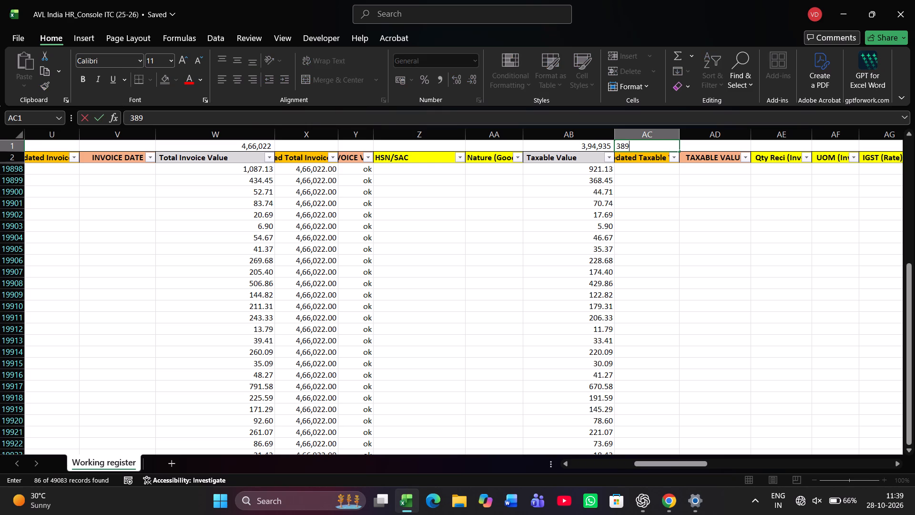
key(BackSpace)
key(BackSpace)
key(BackSpace)
key(BackSpace)
key(BackSpace)
text(5800)
key(Return)
key(Right)
key(Up)
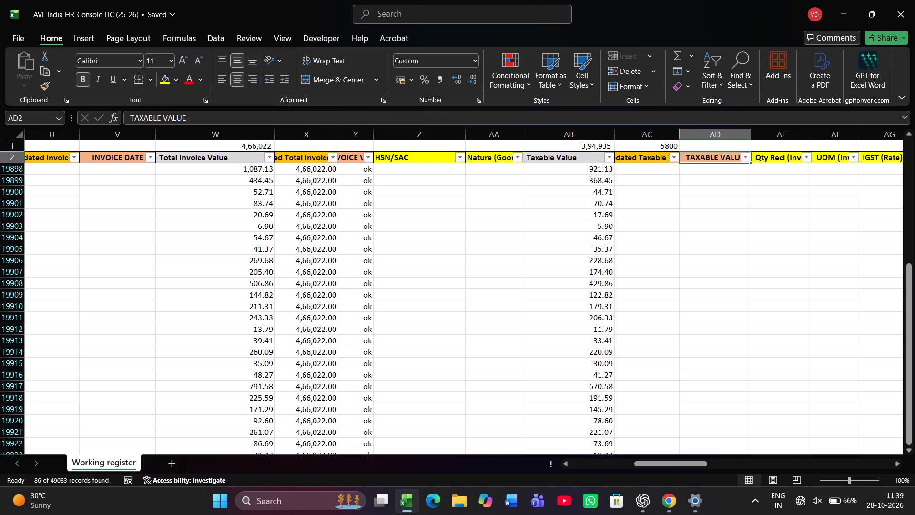
Change the AC1 value to -5800 and select it together with the AB1 subtotal to check their sum.
key(Left)
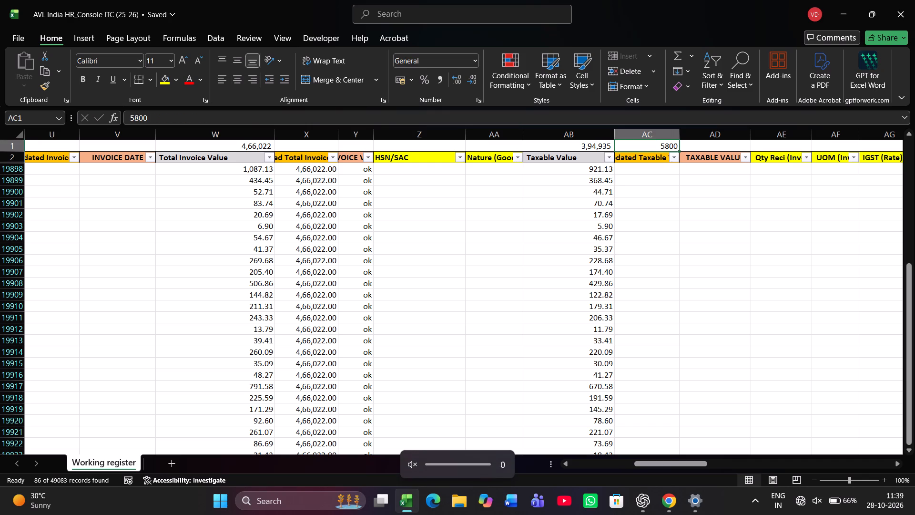
key(Left)
key(Right)
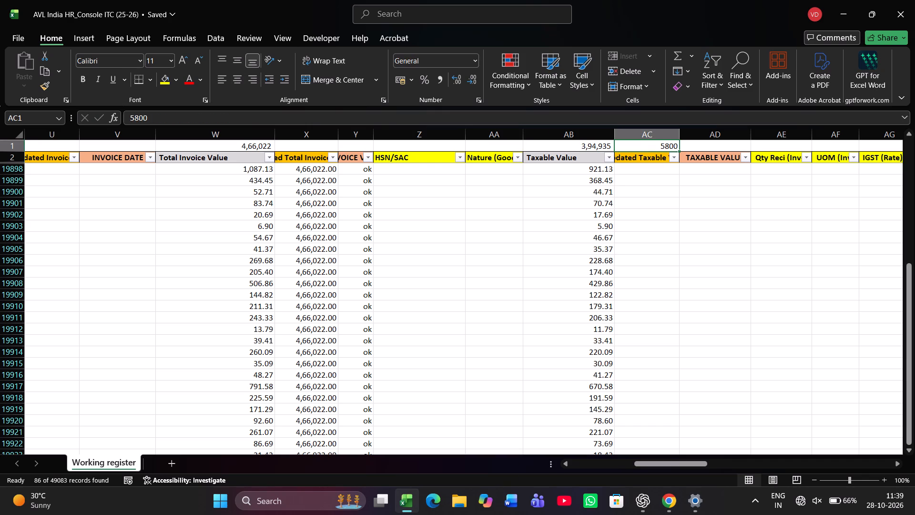
key(F2)
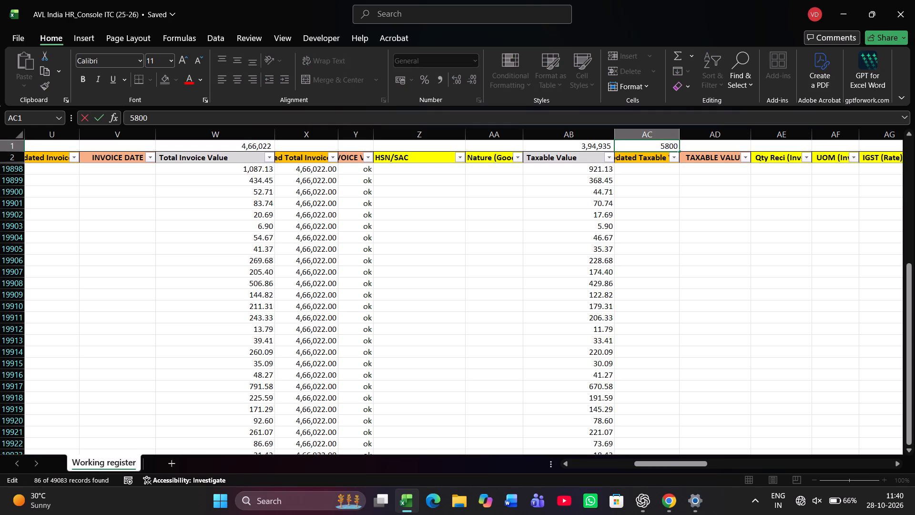
key(Left)
key(Left)
key(Left)
key(Left)
key(Left)
key(minus)
key(Return)
key(Up)
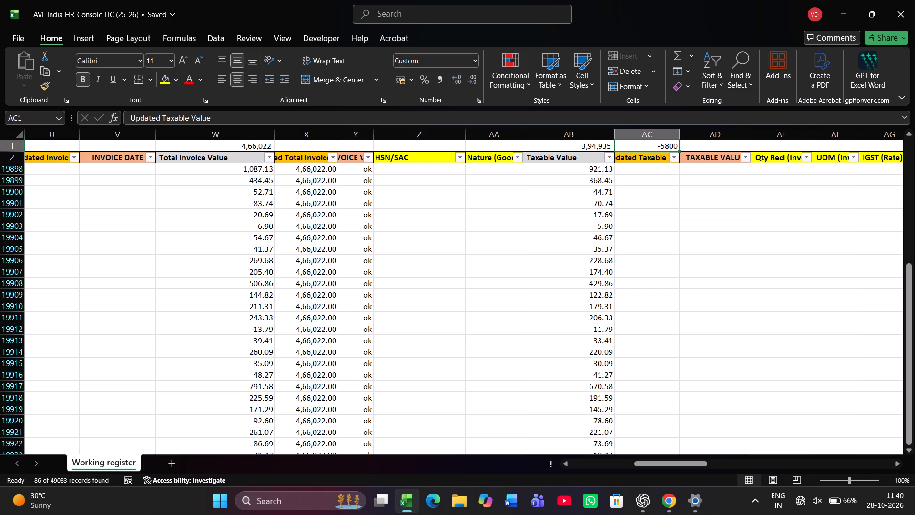
key(shift+Left)
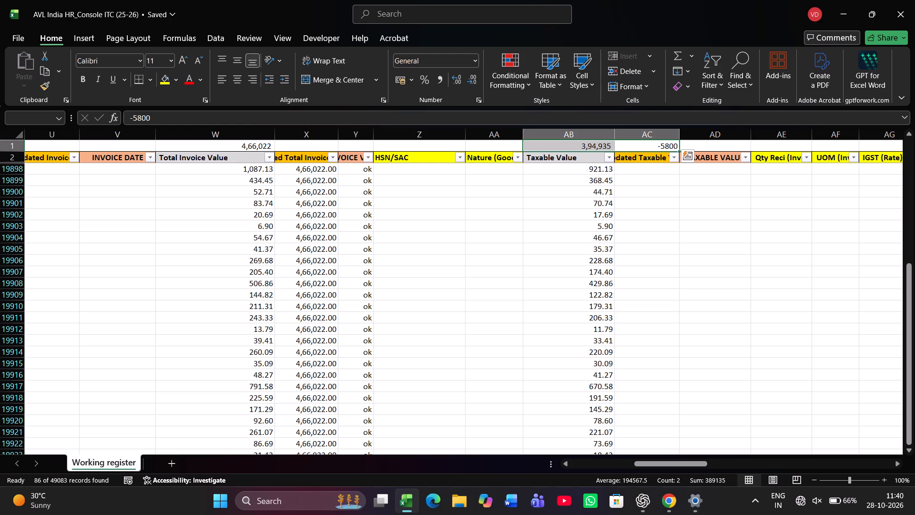
Enter 394935 as the Updated Taxable Value in AC19898 and fill it down through row 19983.
click(635, 168)
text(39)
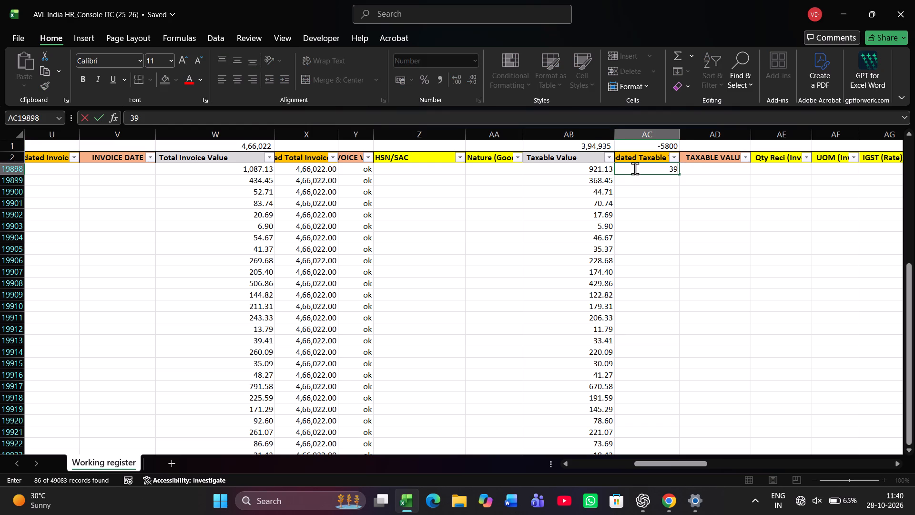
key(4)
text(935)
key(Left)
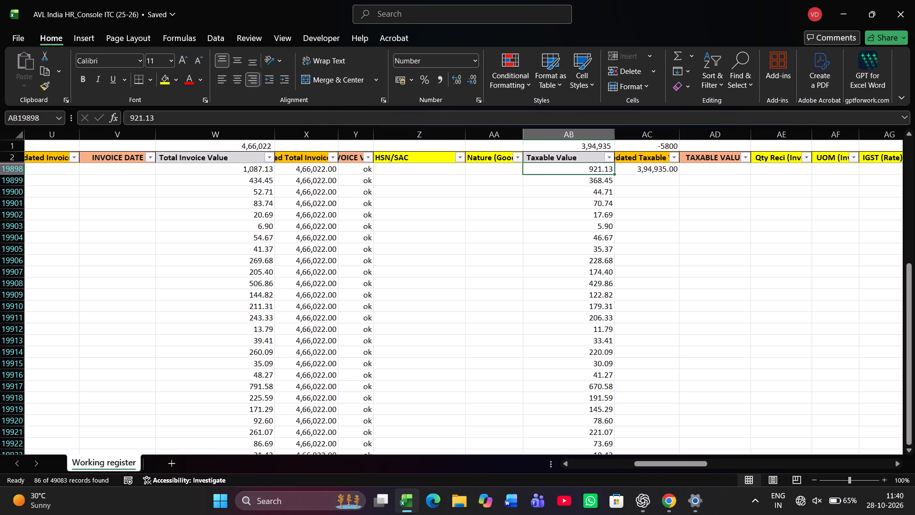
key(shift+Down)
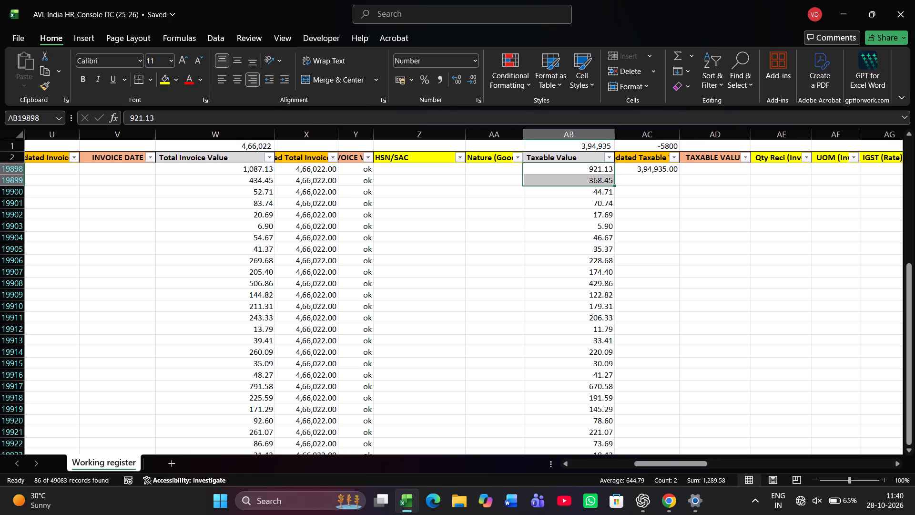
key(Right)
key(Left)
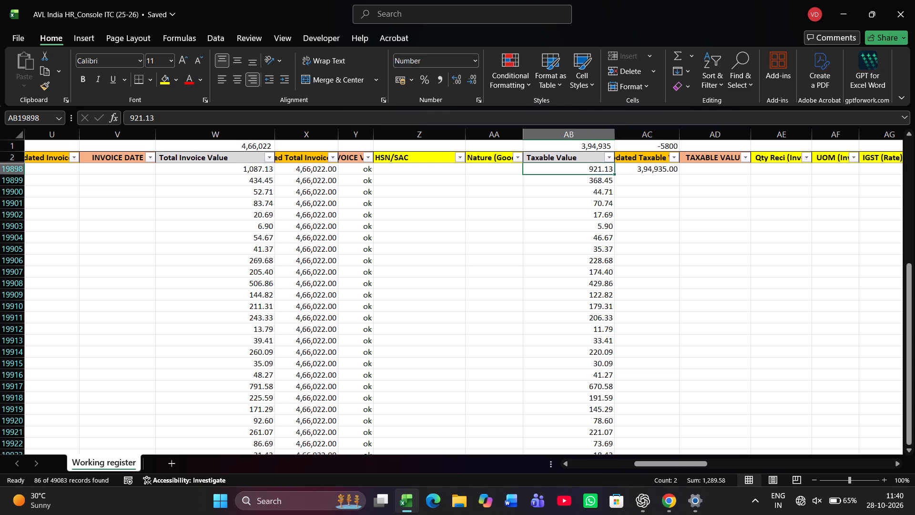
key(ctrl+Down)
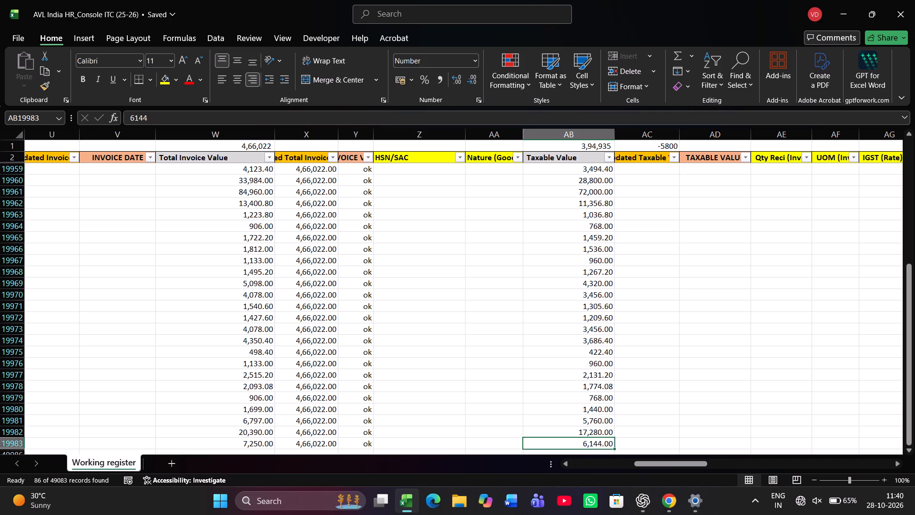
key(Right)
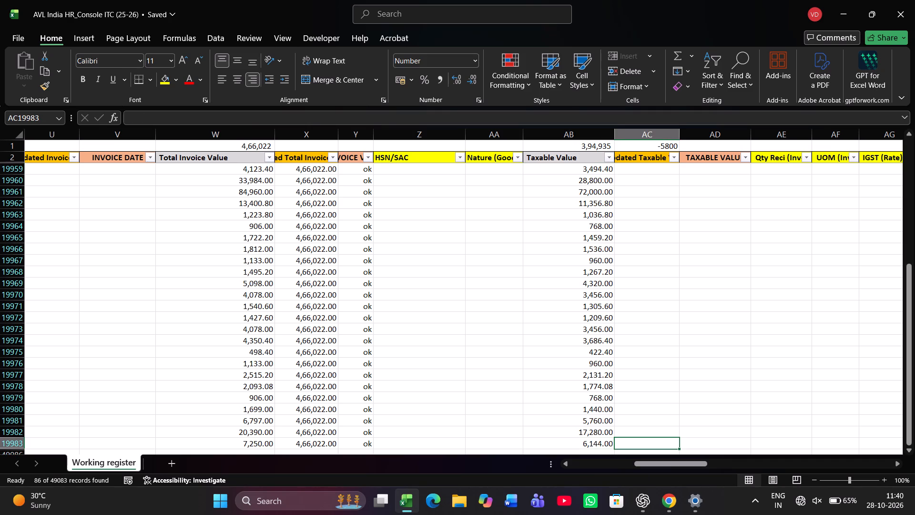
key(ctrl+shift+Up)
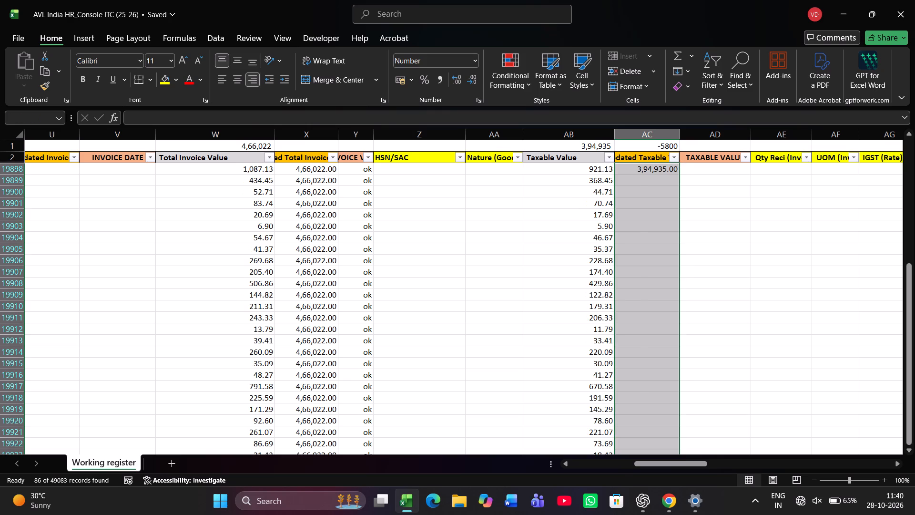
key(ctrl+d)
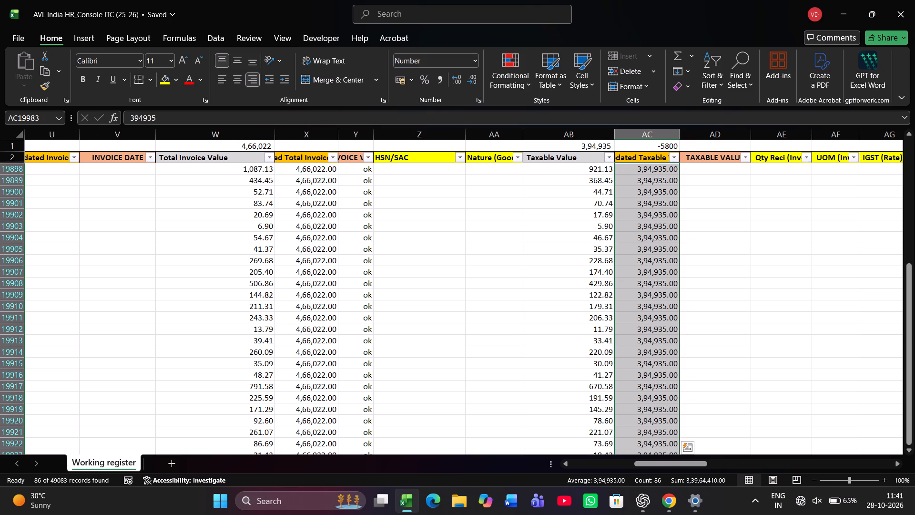
Go to the IGST (Amount) cell in the first filtered row, AH19898.
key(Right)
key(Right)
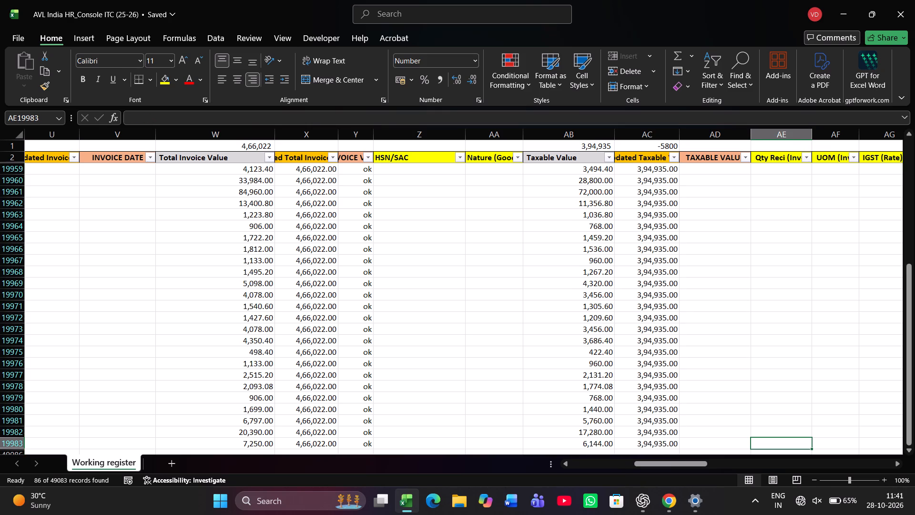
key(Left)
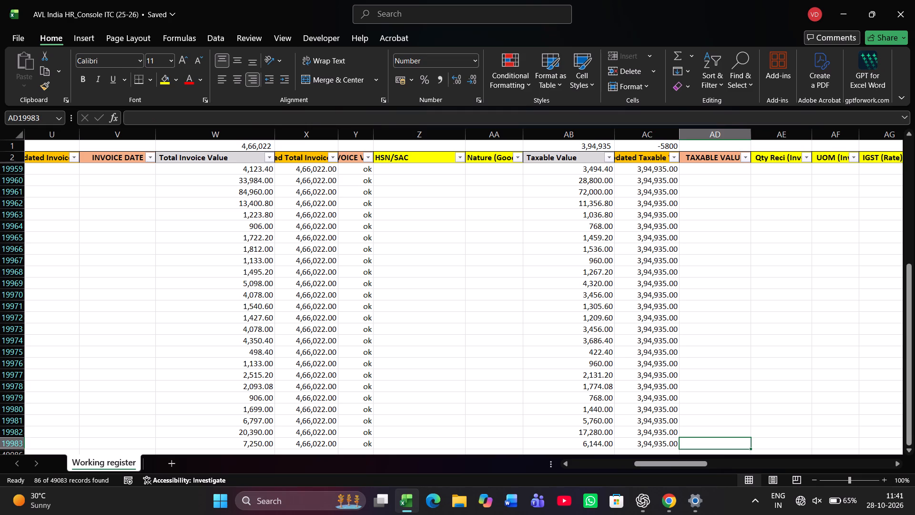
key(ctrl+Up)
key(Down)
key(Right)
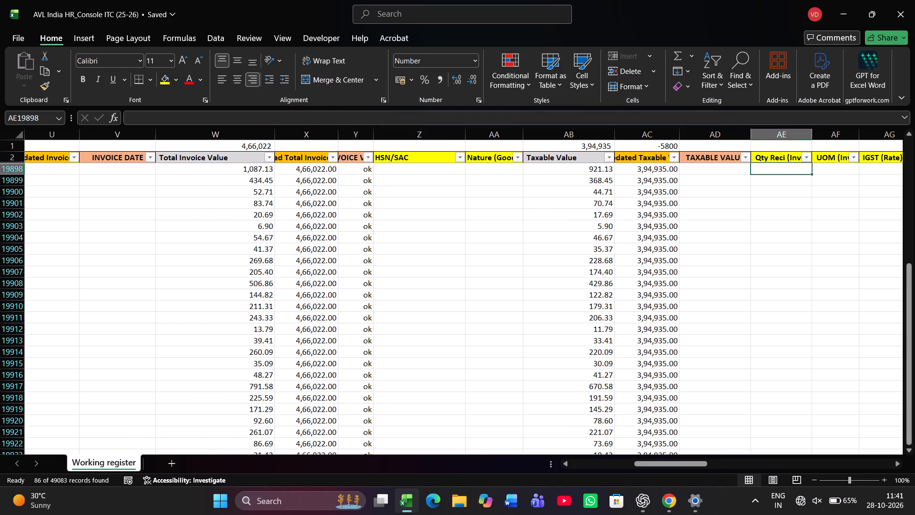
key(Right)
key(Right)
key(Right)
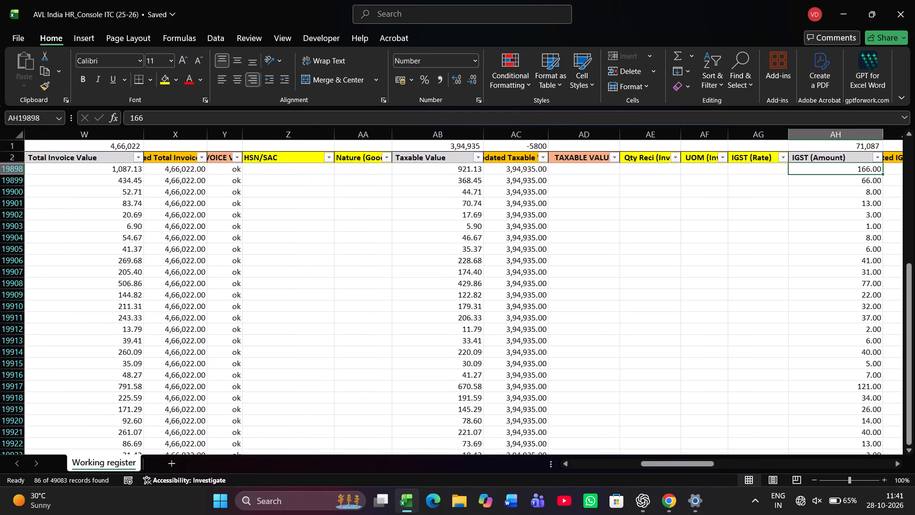